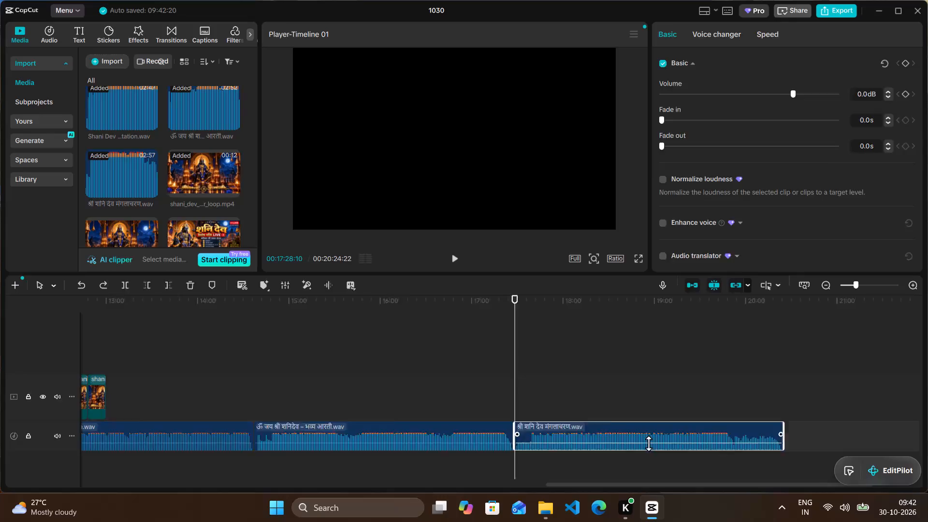
Delete all audio clips that follow the opening श्री शनि देव मंगलाचरण.wav clip, leaving only that clip on the audio track.
{"action": "key", "text": "Delete"}
{"action": "left_click", "coordinate": [649, 443]}
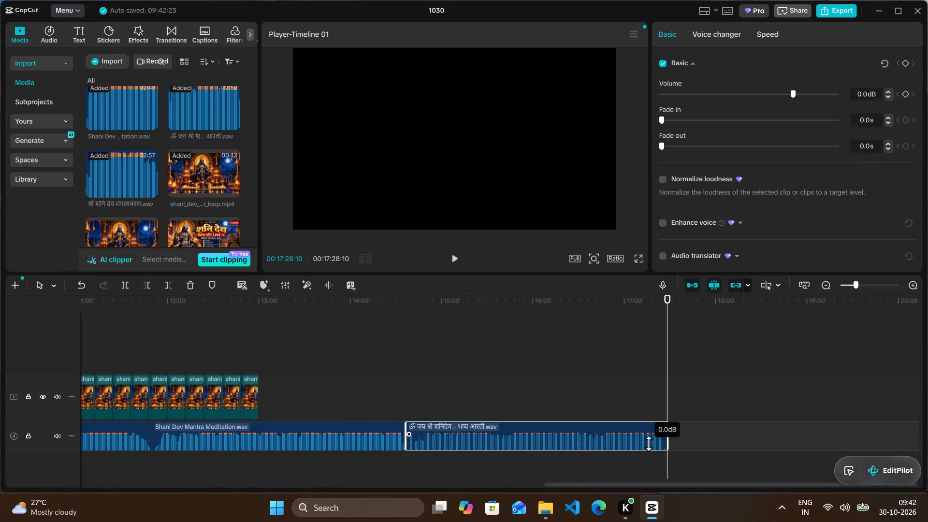
{"action": "key", "text": "Delete"}
{"action": "left_click", "coordinate": [590, 439]}
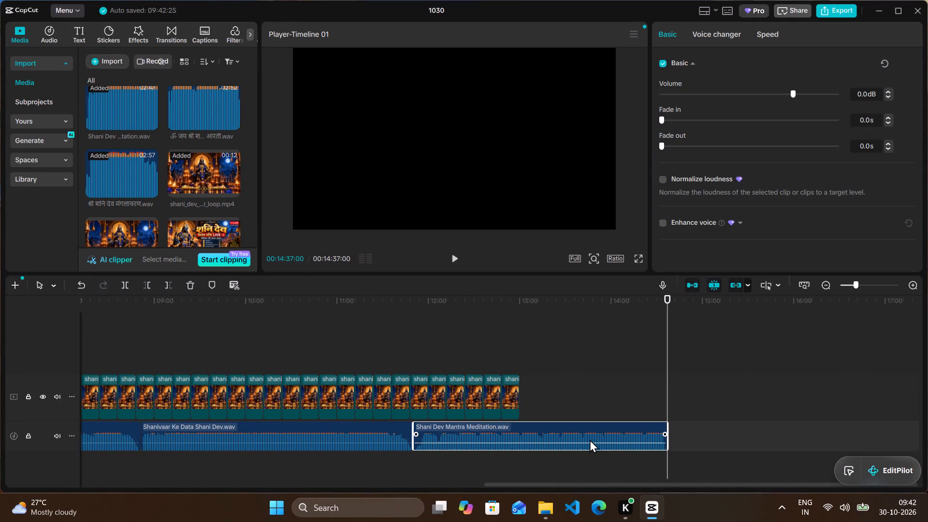
{"action": "key", "text": "Delete"}
{"action": "left_click", "coordinate": [469, 444]}
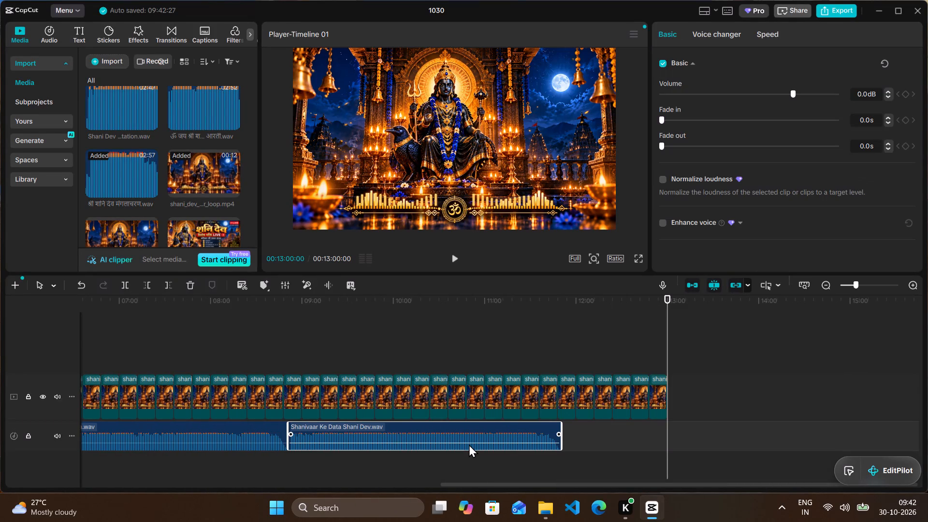
{"action": "key", "text": "Delete"}
{"action": "left_click", "coordinate": [220, 441]}
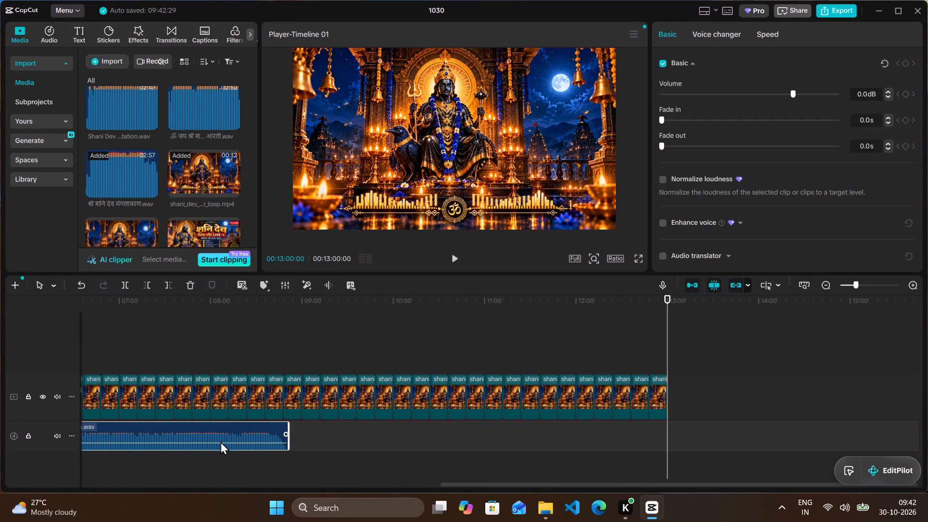
{"action": "key", "text": "BackSpace"}
{"action": "scroll", "coordinate": [220, 441], "scroll_direction": "right", "scroll_amount": 3}
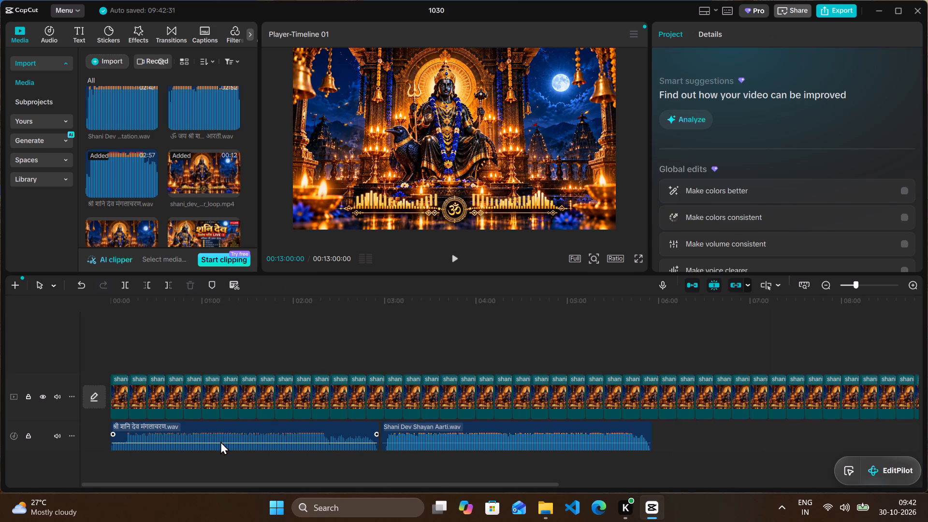
{"action": "scroll", "coordinate": [220, 441], "scroll_direction": "right", "scroll_amount": 2}
{"action": "left_click", "coordinate": [477, 433]}
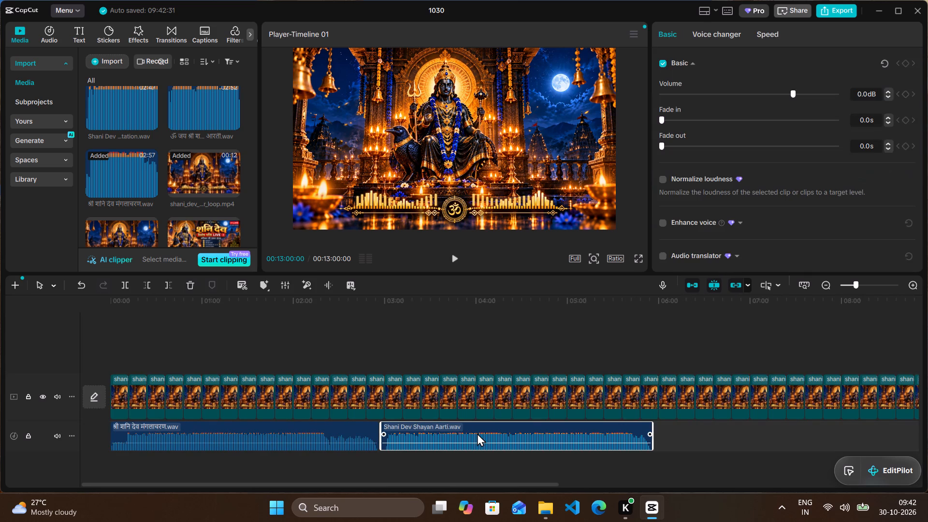
{"action": "key", "text": "Delete"}
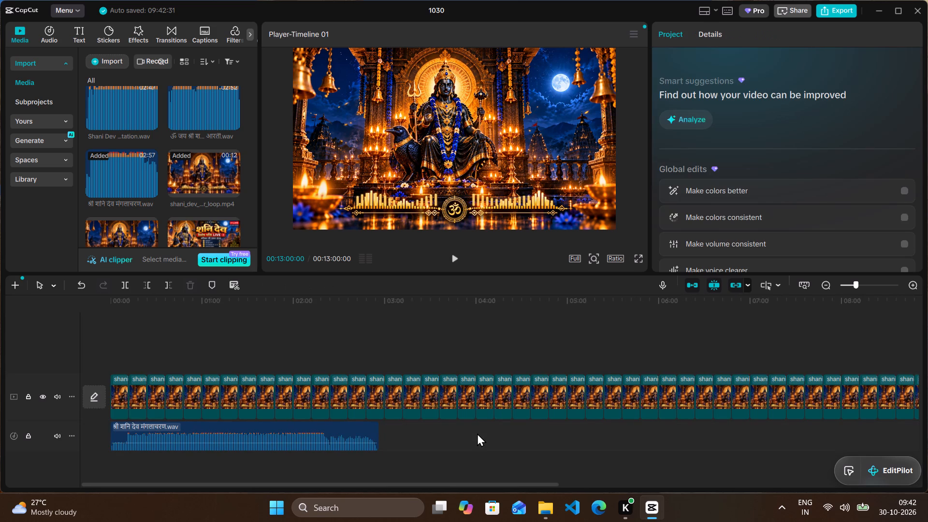
Add ॐ जय श्री शनिदेव – भव्य आरती.wav to the audio track at the end of the opening clip, about 00:02:56.
{"action": "left_click", "coordinate": [381, 429]}
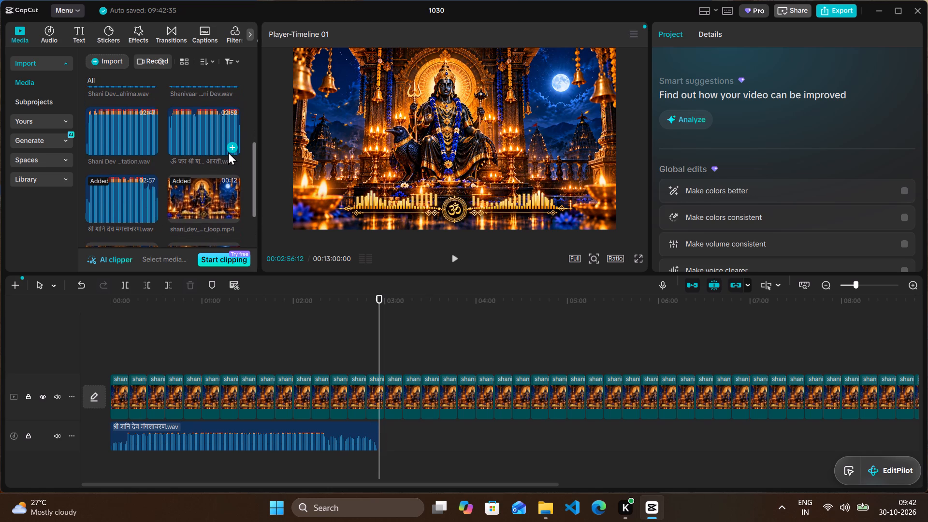
{"action": "left_click", "coordinate": [230, 148]}
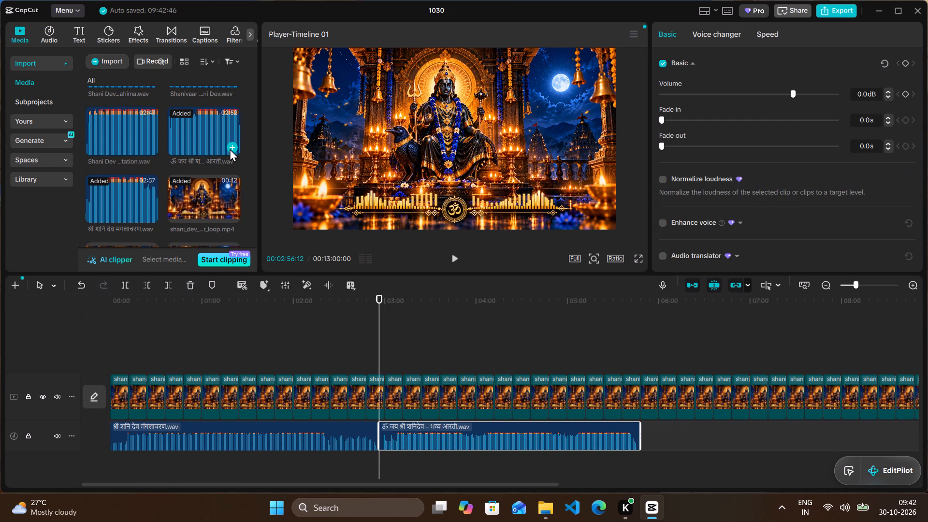
Add Shani Dev Mantra Meditation.wav at the end of the आरती audio clip, at 00:05:48:00.
{"action": "left_click", "coordinate": [642, 432]}
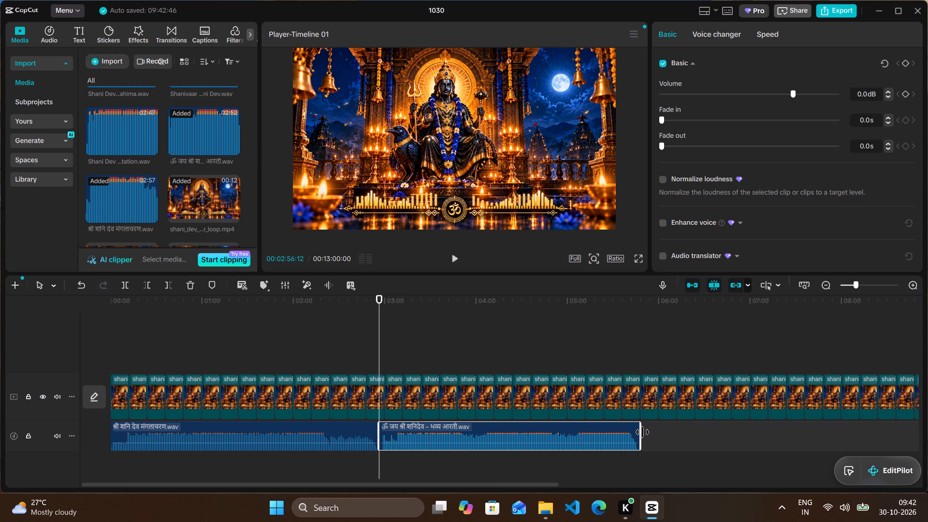
{"action": "left_click", "coordinate": [645, 432]}
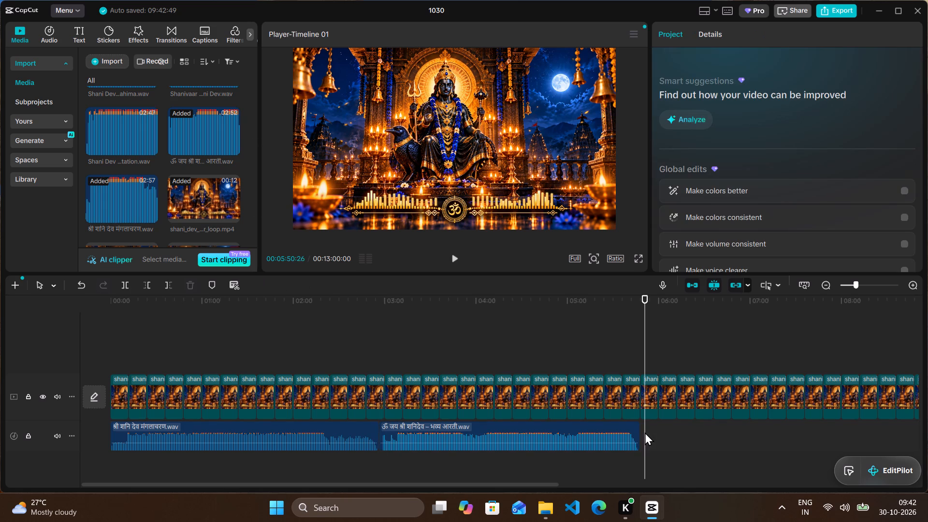
{"action": "left_click", "coordinate": [644, 430]}
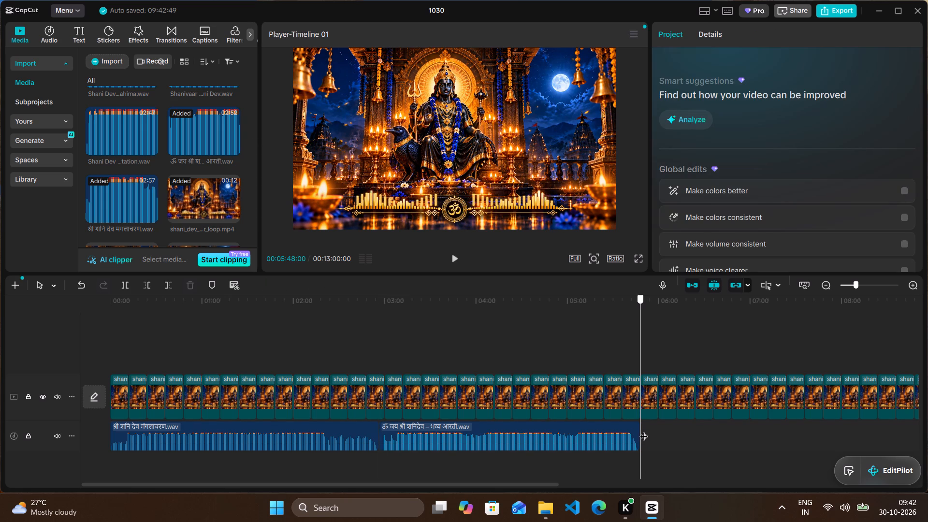
{"action": "left_click", "coordinate": [151, 148]}
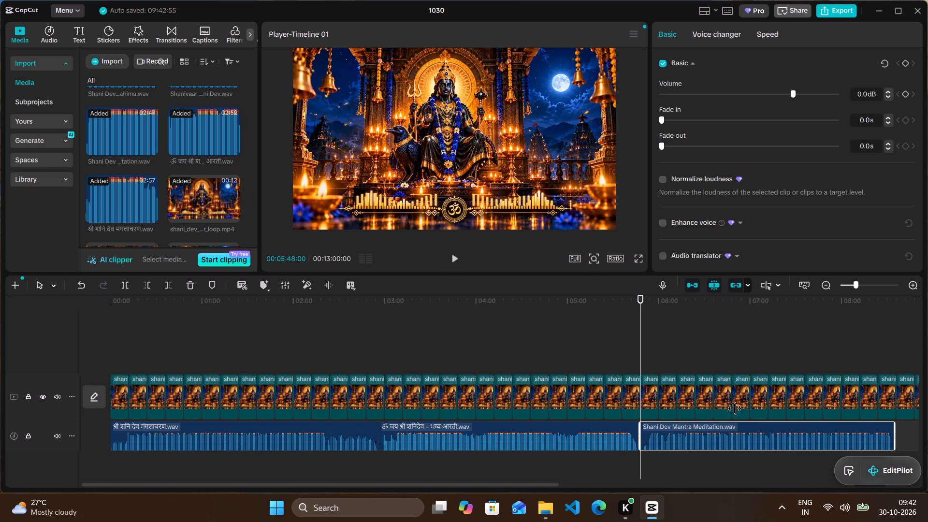
Add Shanivaar Ke Data Shani Dev.wav to the audio track at the end of the Shani Dev Mantra Meditation.wav clip, at 00:08:36:00.
{"action": "scroll", "coordinate": [735, 408], "scroll_direction": "left", "scroll_amount": 3}
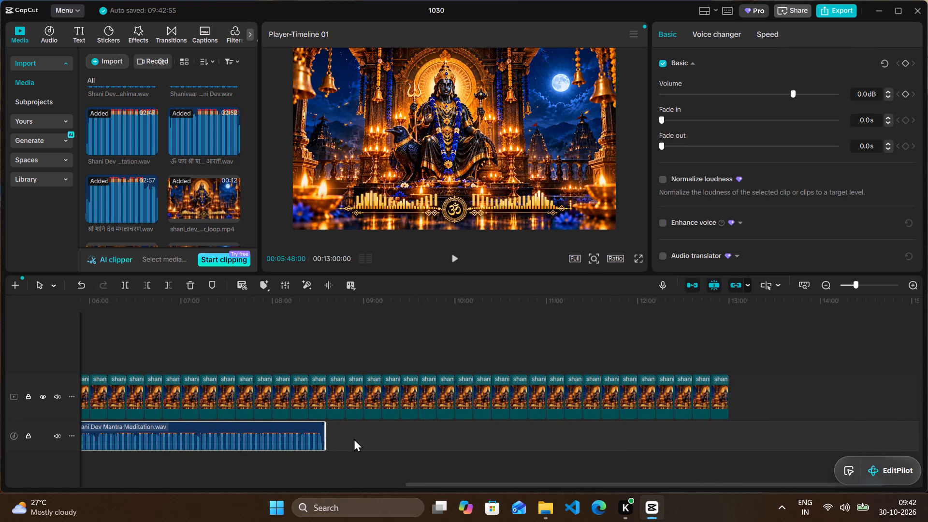
{"action": "left_click", "coordinate": [329, 434]}
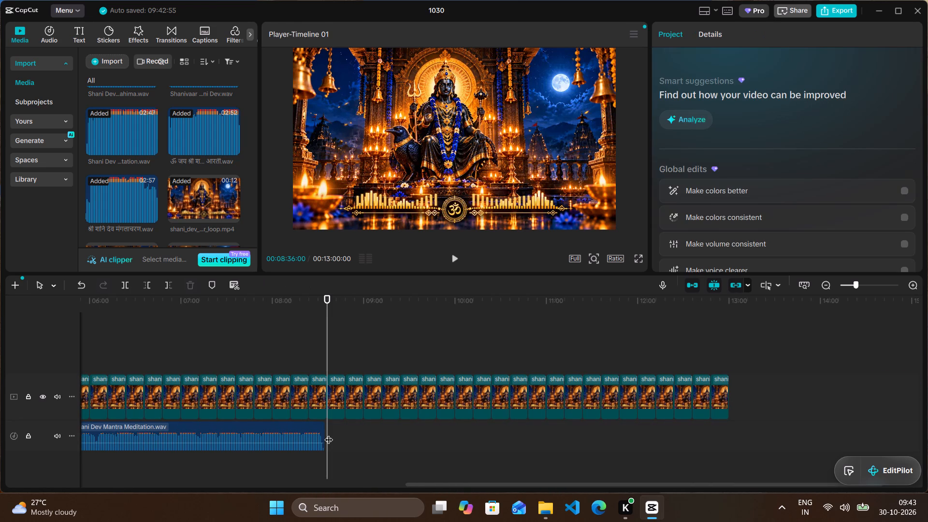
{"action": "left_click", "coordinate": [326, 317]}
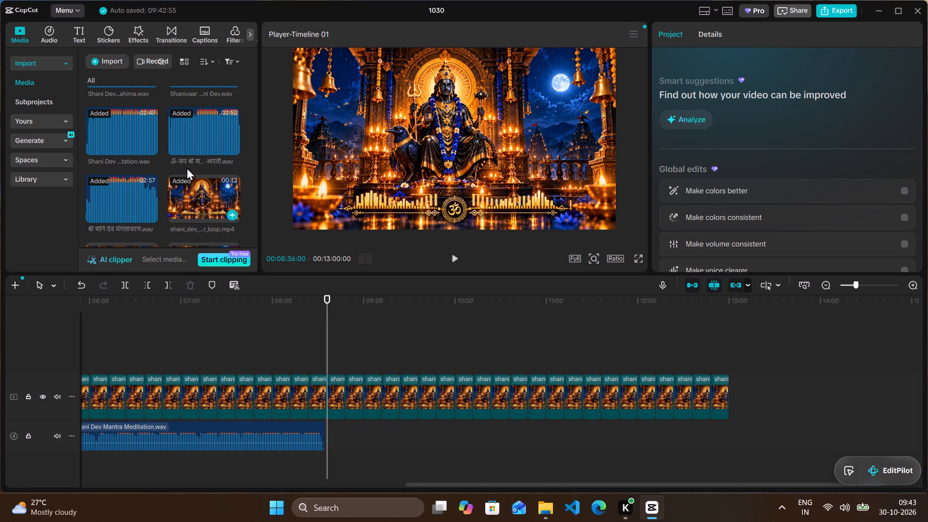
{"action": "scroll", "coordinate": [187, 167], "scroll_direction": "up", "scroll_amount": 1}
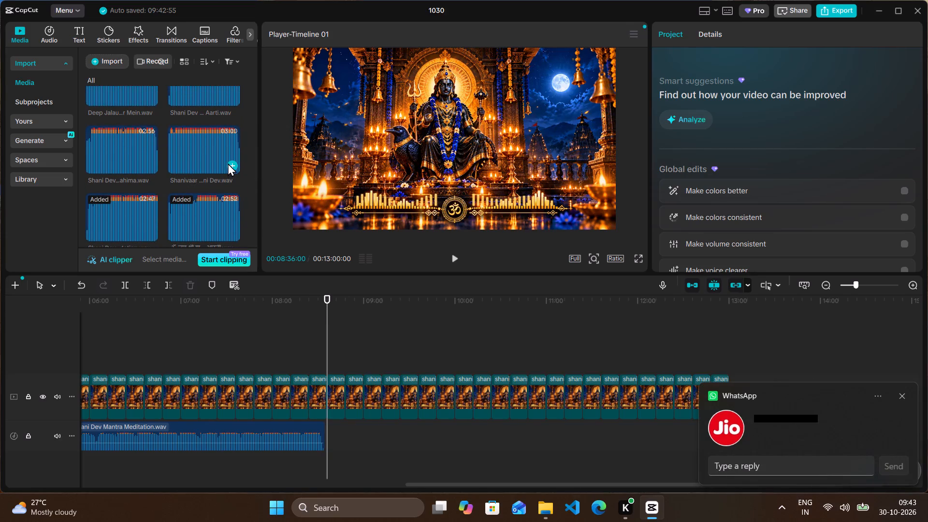
{"action": "left_click", "coordinate": [231, 165]}
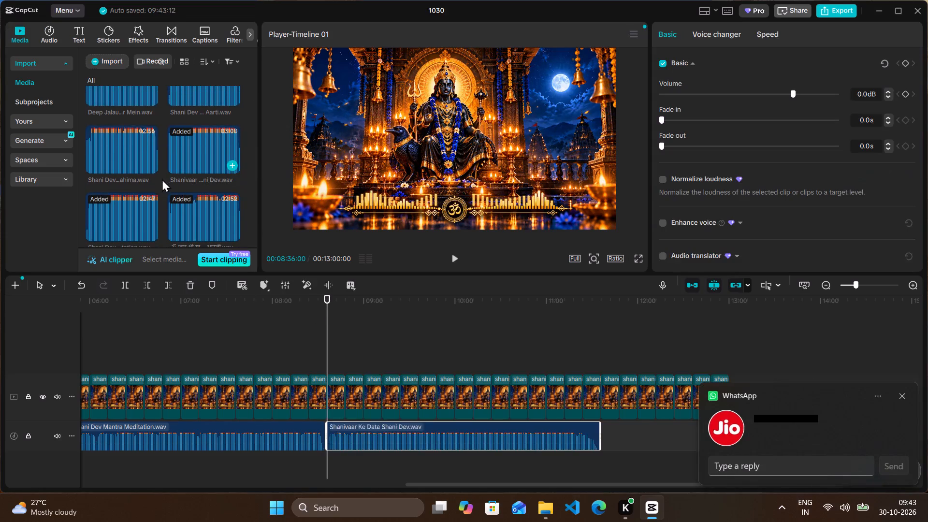
Add Shani Dev Ki Mahima.wav at the end of the Shanivaar Ke Data Shani Dev.wav clip, at 00:11:36:00.
{"action": "left_click", "coordinate": [605, 436]}
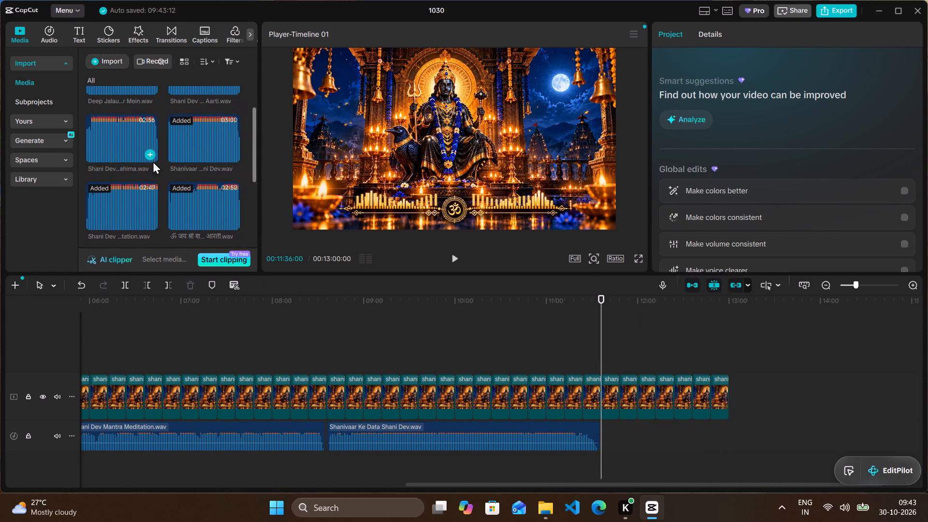
{"action": "left_click", "coordinate": [151, 156]}
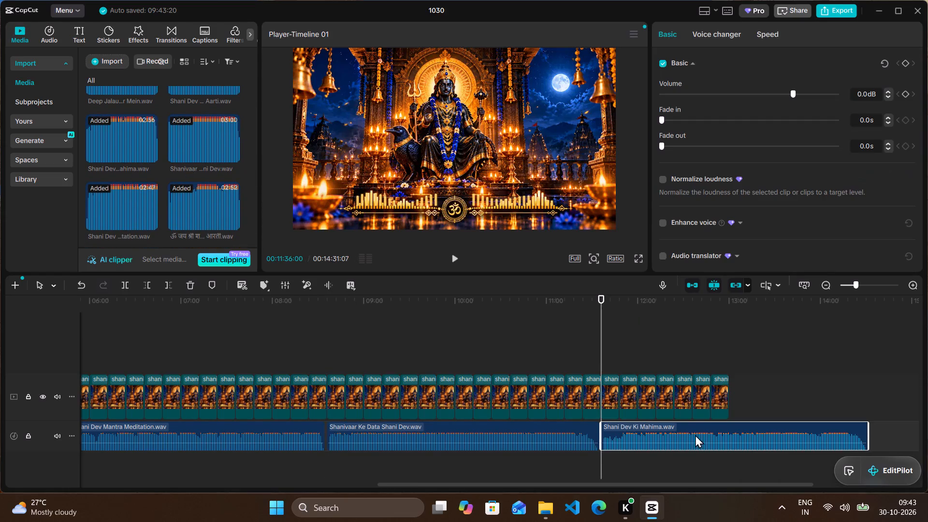
Place the playhead at the end of the Shani Dev Ki Mahima.wav clip, at 00:14:31:07, as the insertion point for another audio clip.
{"action": "scroll", "coordinate": [703, 438], "scroll_direction": "left", "scroll_amount": 2}
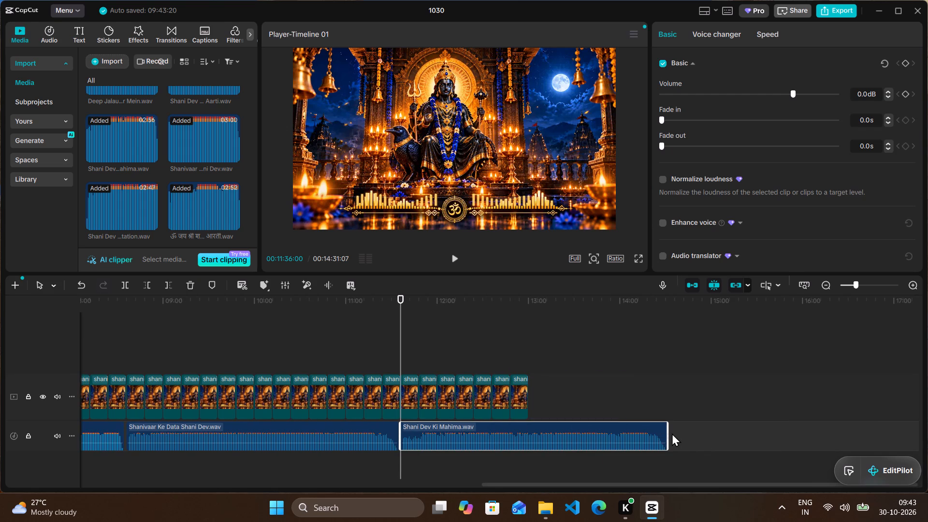
{"action": "left_click", "coordinate": [672, 433]}
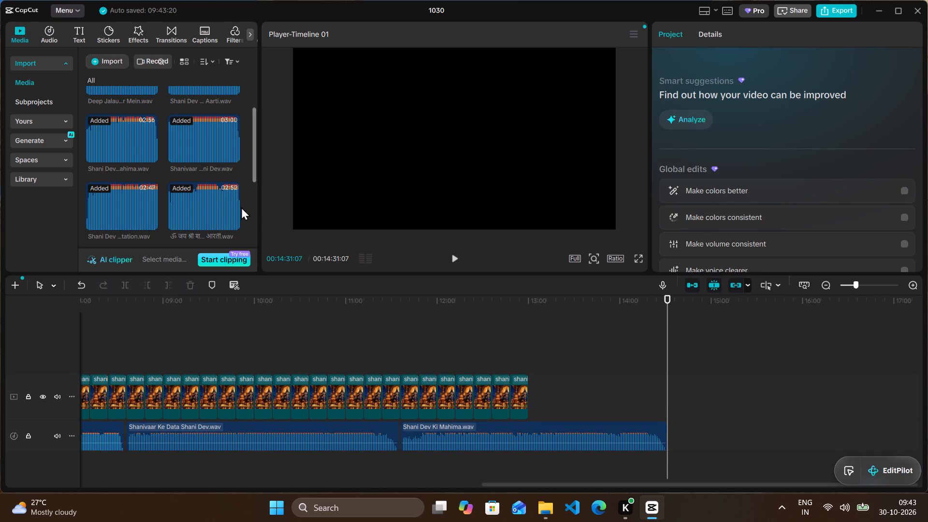
Add Shani Dev Shayan Aarti.wav after Shani Dev Ki Mahima.wav on the audio track, at 00:14:31:07.
{"action": "scroll", "coordinate": [486, 423], "scroll_direction": "right", "scroll_amount": 13}
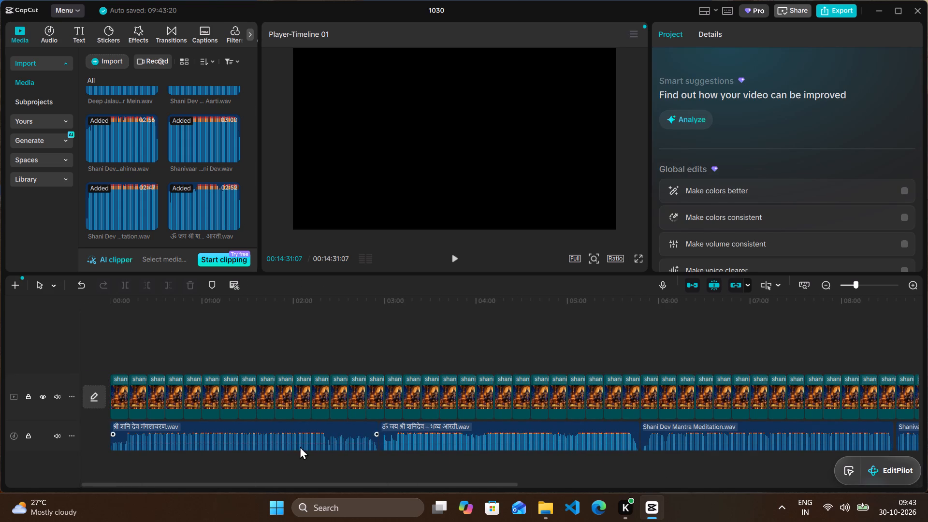
{"action": "scroll", "coordinate": [534, 451], "scroll_direction": "left", "scroll_amount": 2}
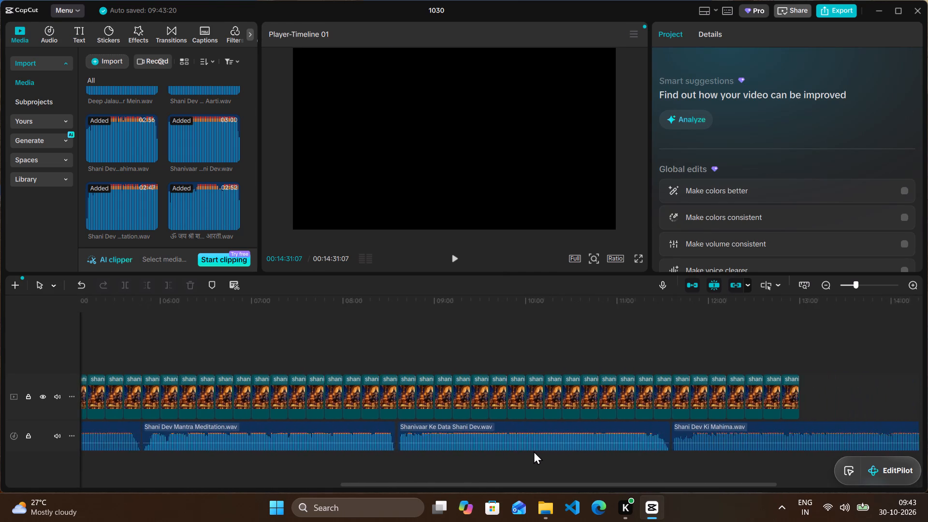
{"action": "scroll", "coordinate": [534, 451], "scroll_direction": "left", "scroll_amount": 2}
{"action": "scroll", "coordinate": [200, 217], "scroll_direction": "up", "scroll_amount": 1}
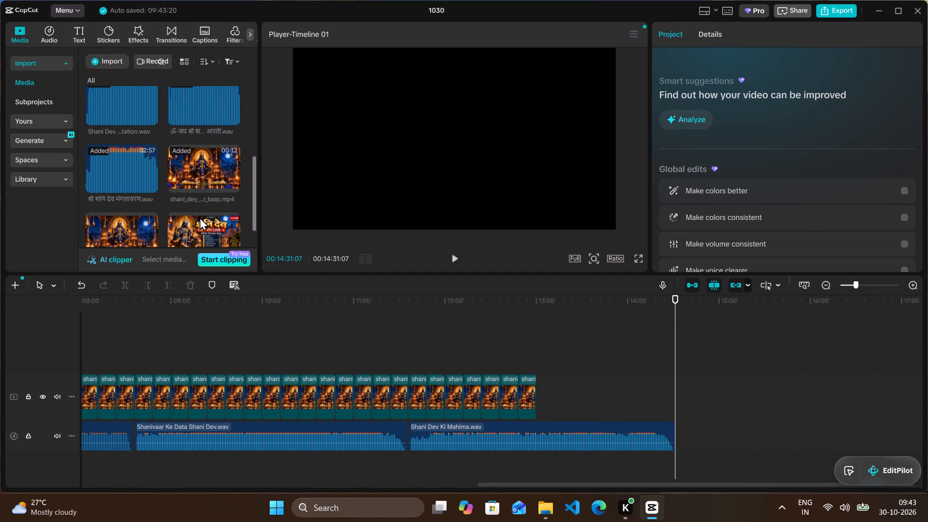
{"action": "scroll", "coordinate": [200, 217], "scroll_direction": "up", "scroll_amount": 1}
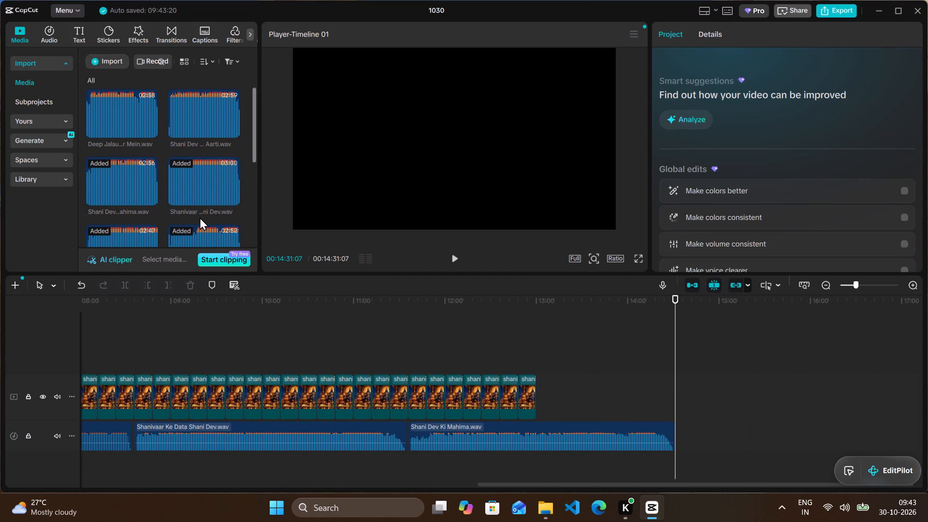
{"action": "scroll", "coordinate": [200, 217], "scroll_direction": "up", "scroll_amount": 1}
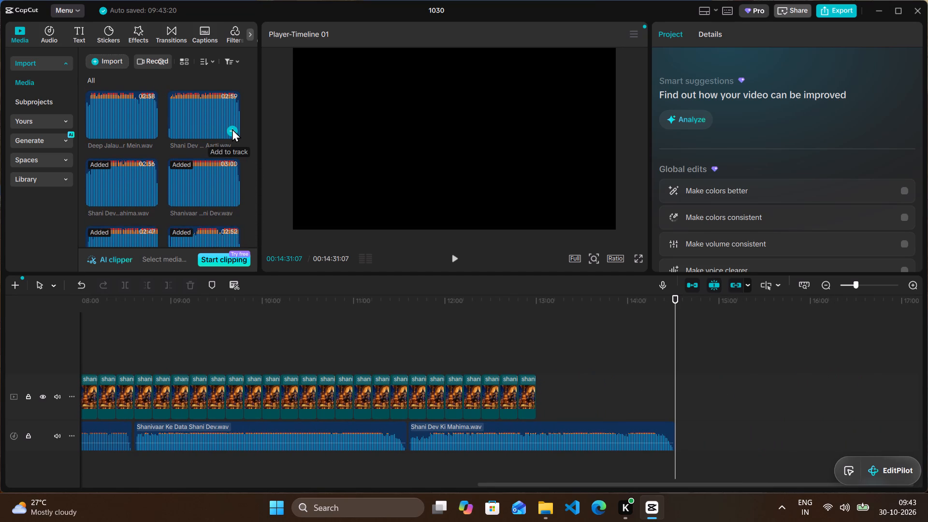
{"action": "left_click", "coordinate": [232, 129]}
Add Deep Jalaun Shani Darbar Mein.wav directly after Shani Dev Shayan Aarti.wav, at 00:17:29:09.
{"action": "scroll", "coordinate": [771, 425], "scroll_direction": "left", "scroll_amount": 10}
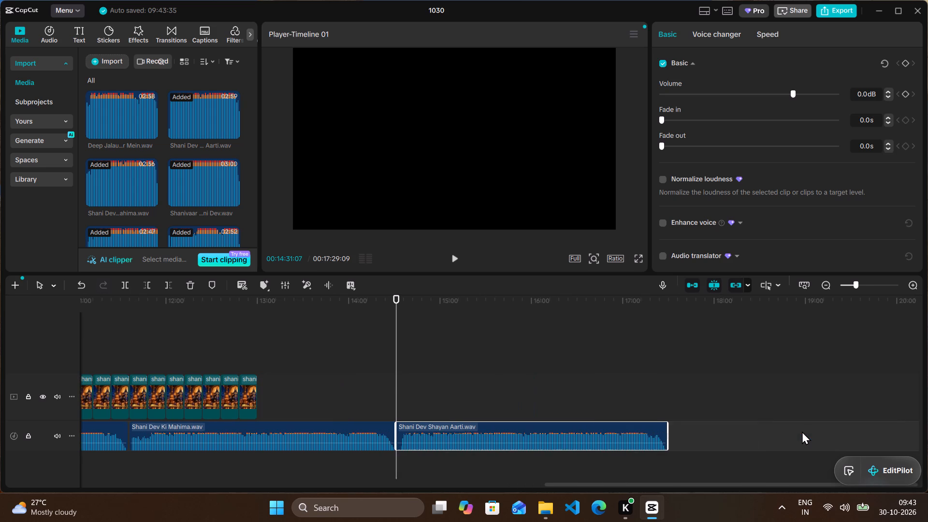
{"action": "left_click", "coordinate": [672, 435]}
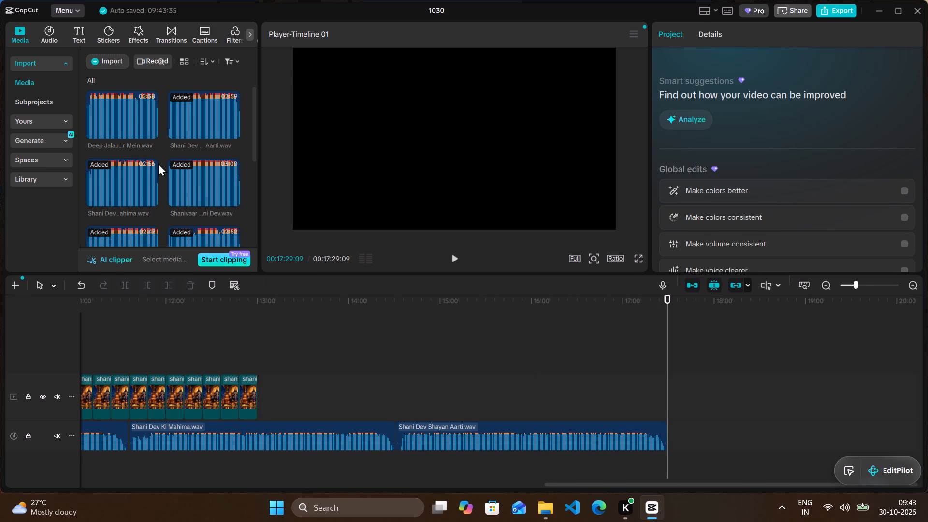
{"action": "scroll", "coordinate": [158, 163], "scroll_direction": "up", "scroll_amount": 1}
{"action": "left_click", "coordinate": [148, 130]}
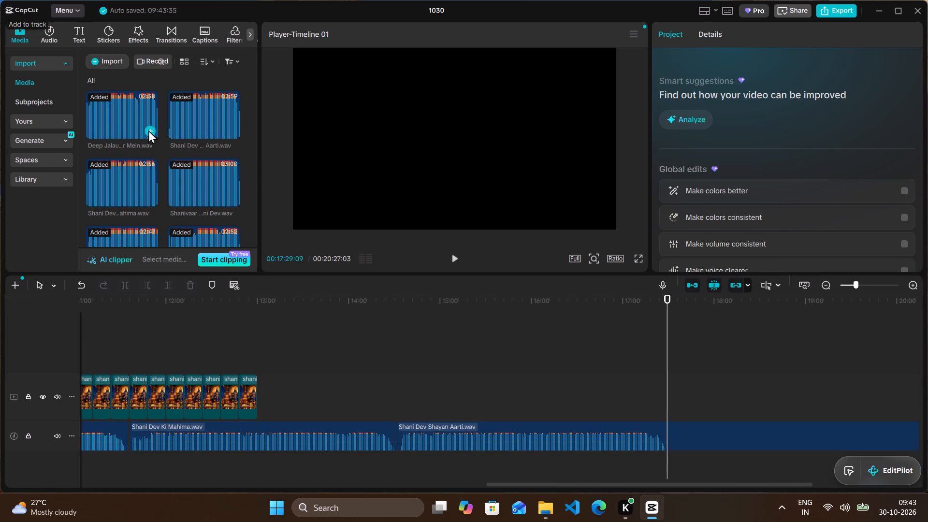
With the playhead at the audio's end, 00:20:27:03, append copies of the 12-second shani_dev loop.mp4 until the video track runs past it.
{"action": "scroll", "coordinate": [793, 449], "scroll_direction": "left", "scroll_amount": 8}
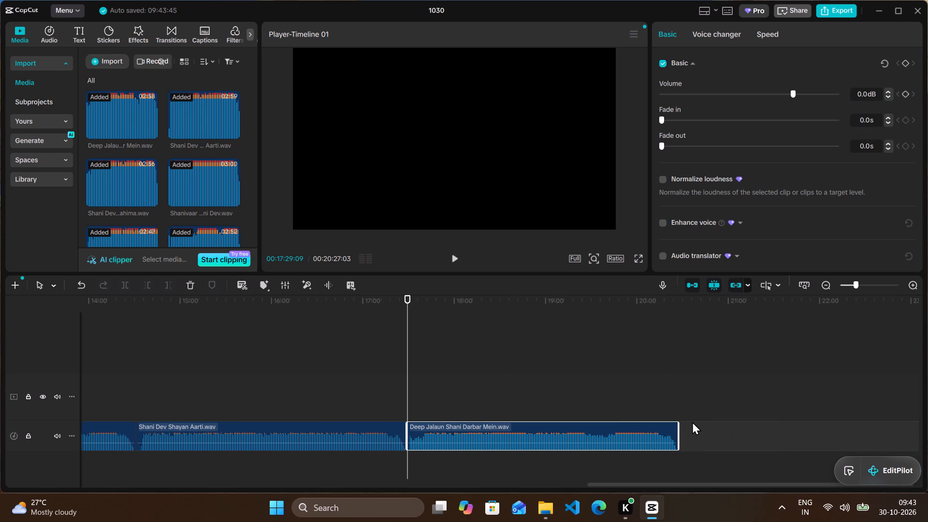
{"action": "left_click", "coordinate": [674, 427]}
{"action": "scroll", "coordinate": [562, 382], "scroll_direction": "right", "scroll_amount": 1}
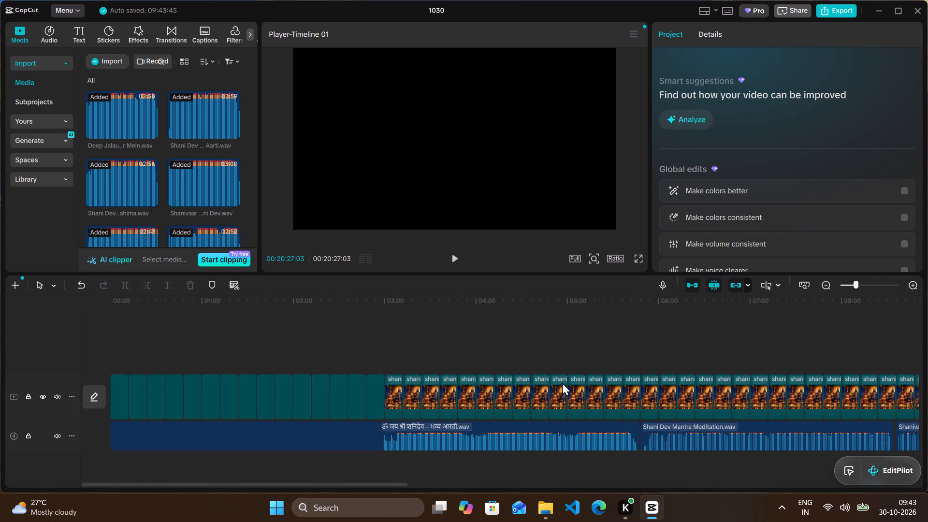
{"action": "scroll", "coordinate": [562, 382], "scroll_direction": "right", "scroll_amount": 1}
{"action": "scroll", "coordinate": [562, 382], "scroll_direction": "left", "scroll_amount": 1}
{"action": "scroll", "coordinate": [562, 382], "scroll_direction": "right", "scroll_amount": 1}
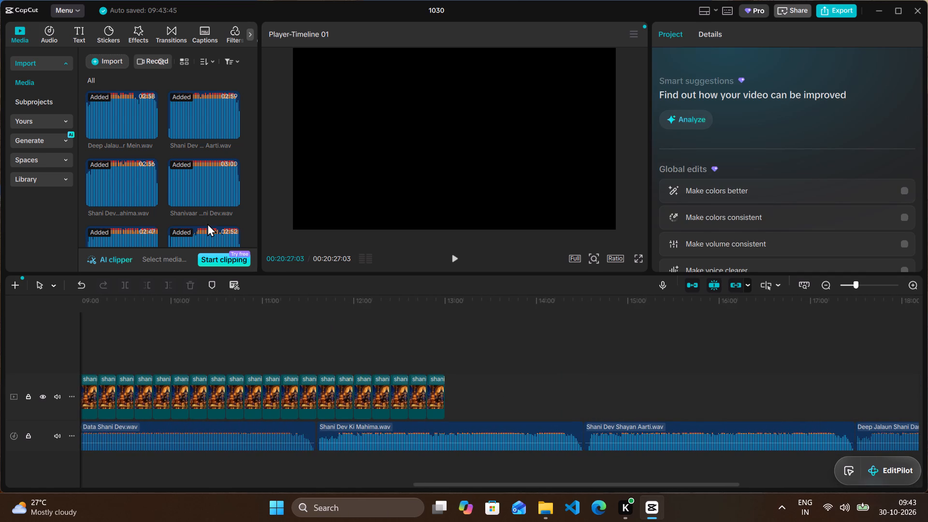
{"action": "scroll", "coordinate": [207, 223], "scroll_direction": "down", "scroll_amount": 7}
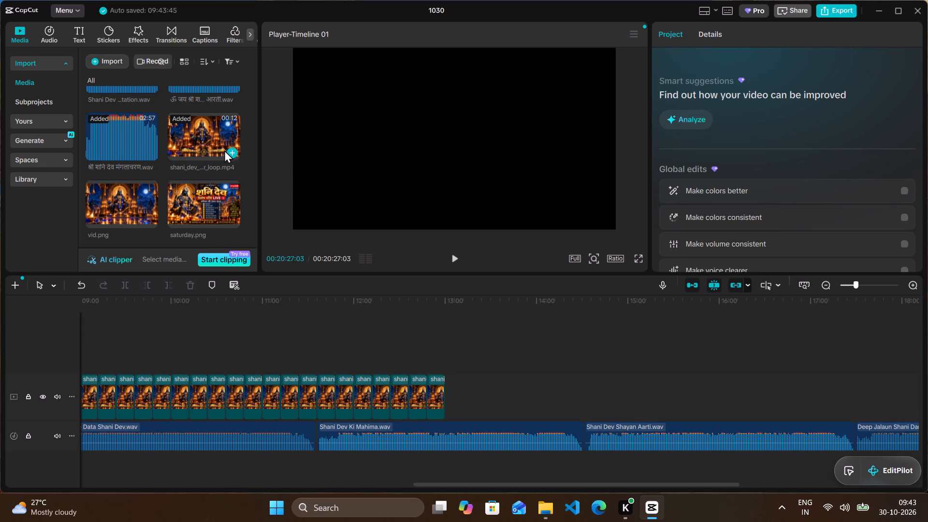
{"action": "triple_click", "coordinate": [230, 150]}
{"action": "triple_click", "coordinate": [230, 150]}
{"action": "triple_click", "coordinate": [230, 150]}
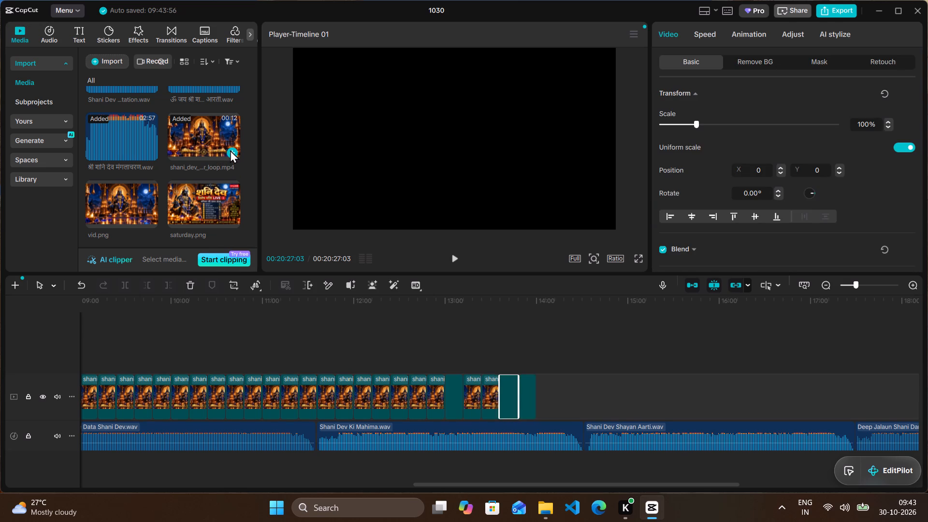
{"action": "triple_click", "coordinate": [230, 150]}
{"action": "triple_click", "coordinate": [230, 150]}
{"action": "triple_click", "coordinate": [230, 150]}
{"action": "triple_click", "coordinate": [230, 150]}
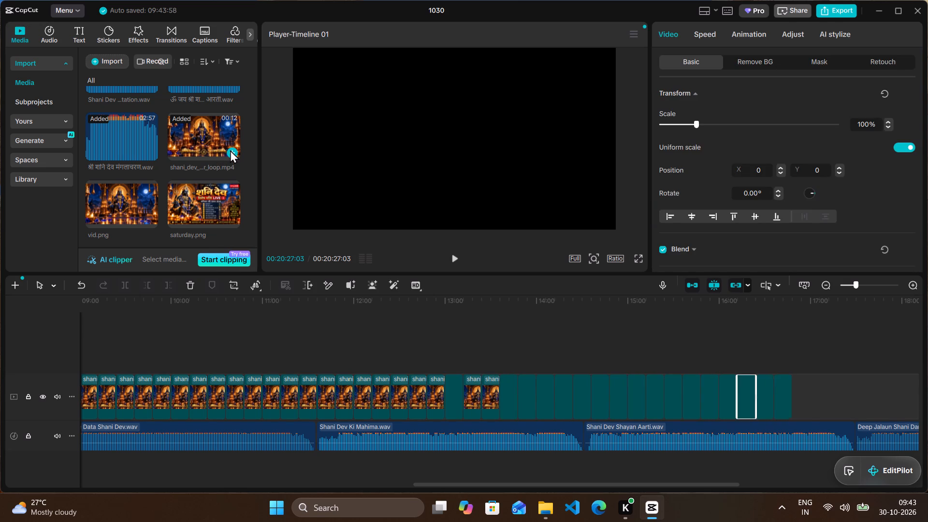
{"action": "triple_click", "coordinate": [230, 150]}
{"action": "triple_click", "coordinate": [230, 150]}
{"action": "double_click", "coordinate": [230, 150]}
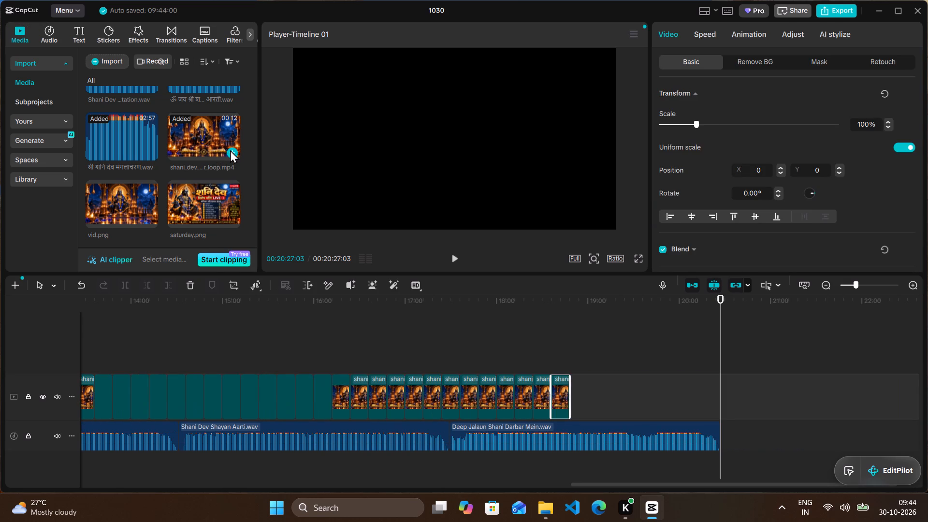
{"action": "triple_click", "coordinate": [230, 150]}
{"action": "triple_click", "coordinate": [230, 150]}
{"action": "triple_click", "coordinate": [230, 150]}
{"action": "left_click", "coordinate": [230, 150]}
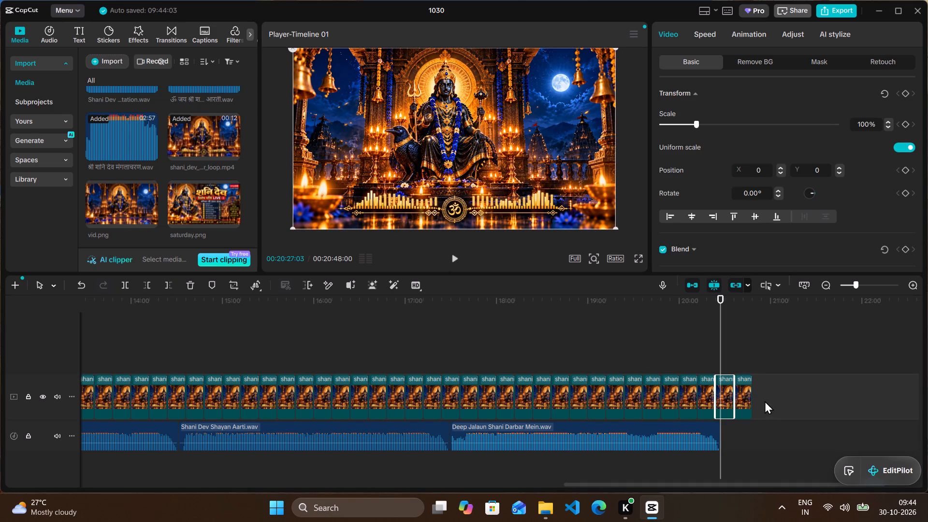
Delete the last two loop clips that extend past the end of the audio on the video track.
{"action": "left_click", "coordinate": [743, 403]}
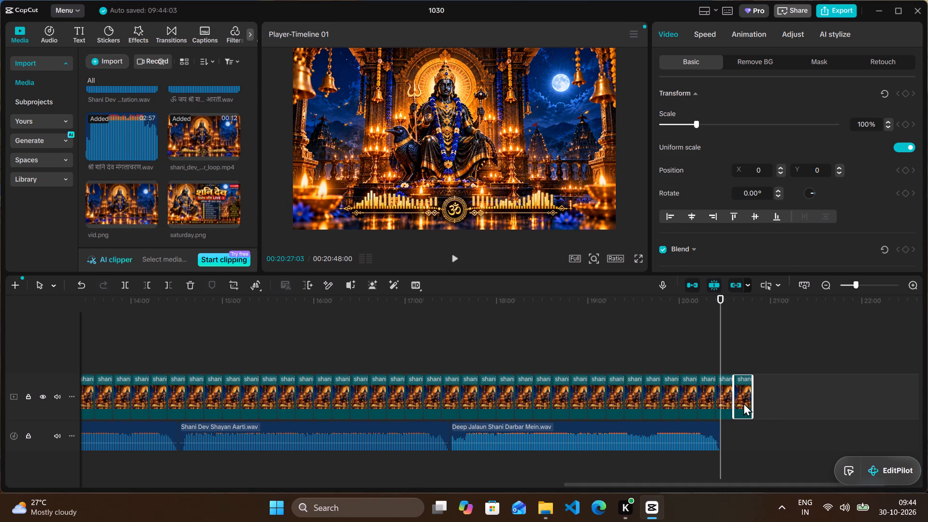
{"action": "key", "text": "Delete"}
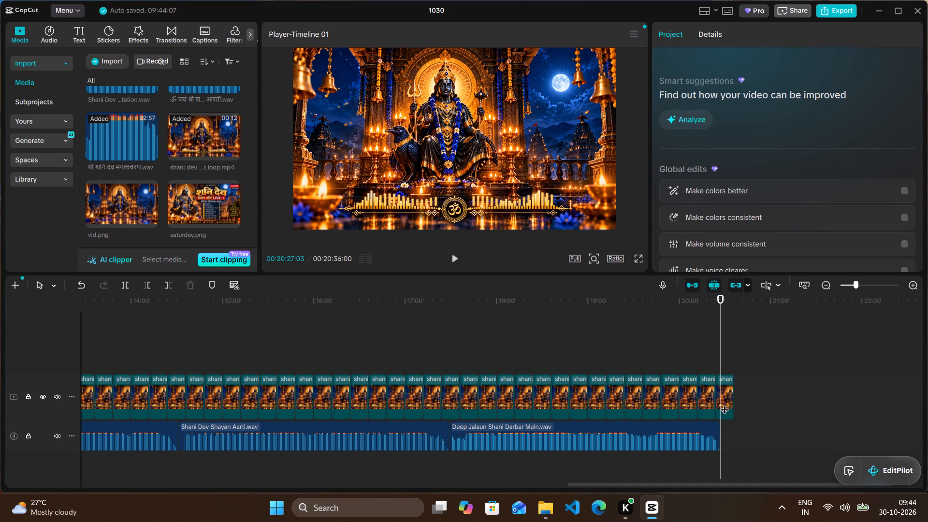
{"action": "left_click", "coordinate": [725, 404]}
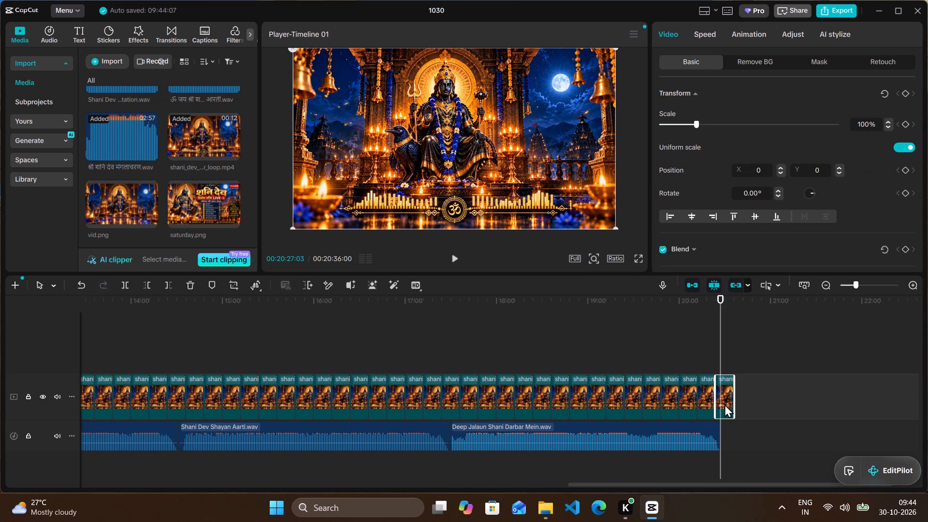
{"action": "key", "text": "Delete"}
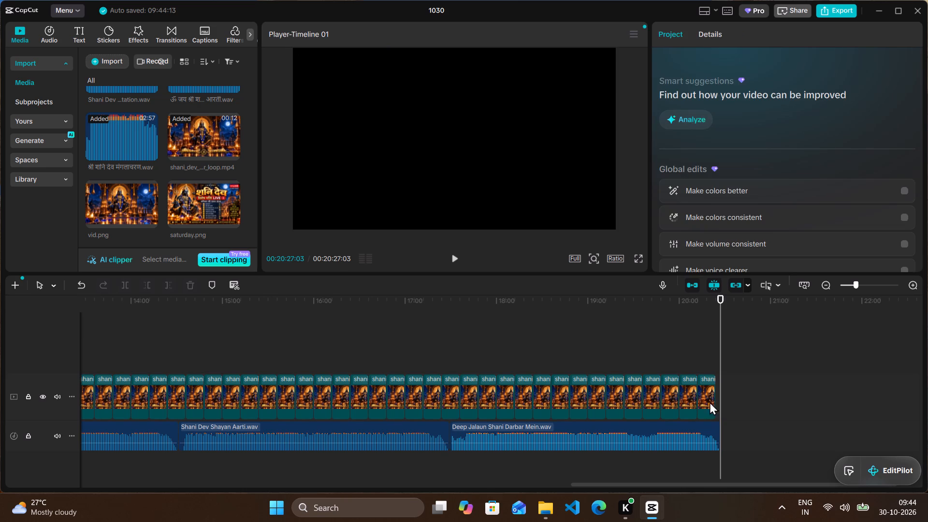
With the playhead at the last loop clip's end, 00:20:24:00, trim that clip's end back to about 00:20:20 on the video track.
{"action": "left_click", "coordinate": [710, 407]}
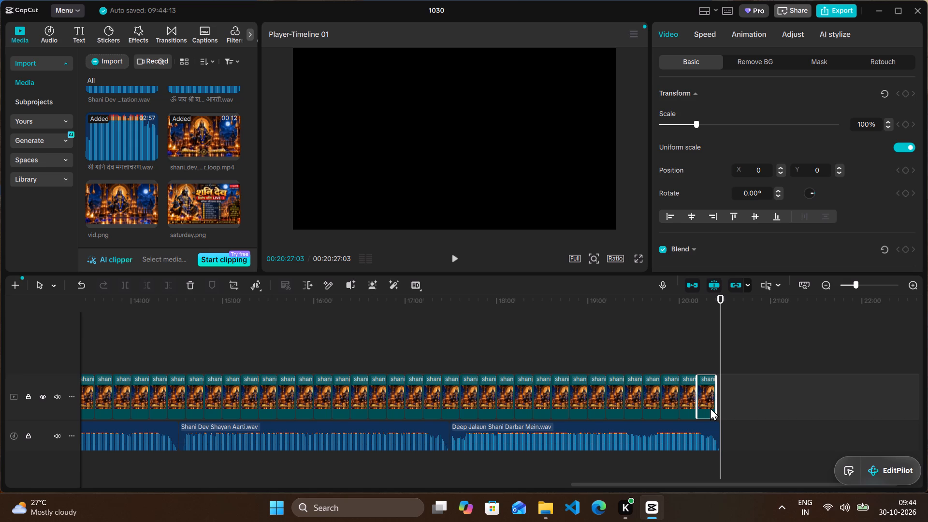
{"action": "scroll", "coordinate": [710, 407], "scroll_direction": "up", "scroll_amount": 7, "text": "ctrl"}
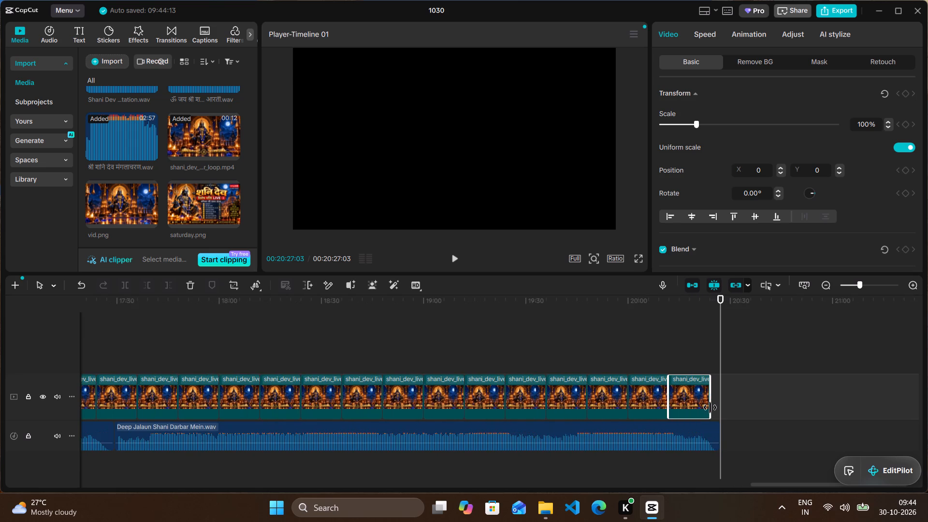
{"action": "scroll", "coordinate": [710, 407], "scroll_direction": "up", "scroll_amount": 7, "text": "ctrl"}
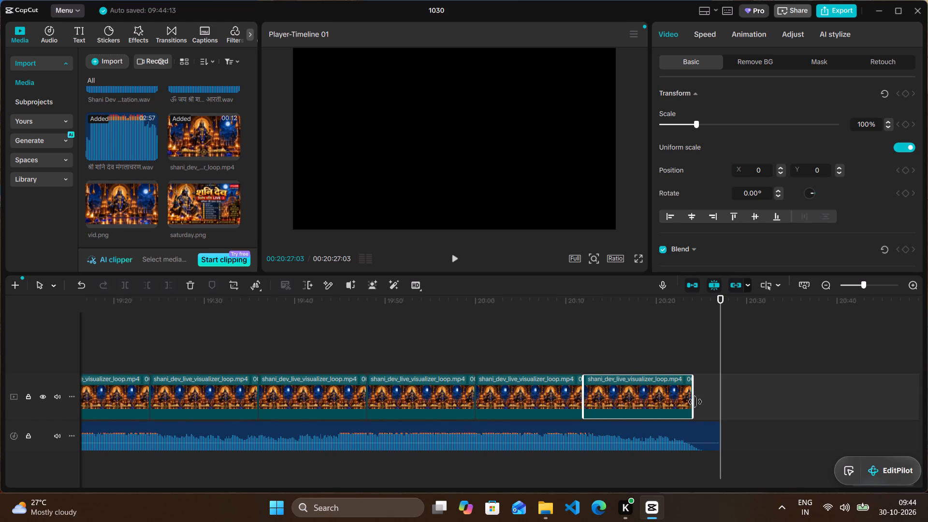
{"action": "left_click", "coordinate": [695, 402]}
{"action": "left_click_drag", "start_coordinate": [721, 315], "coordinate": [697, 321]}
{"action": "left_click", "coordinate": [699, 320]}
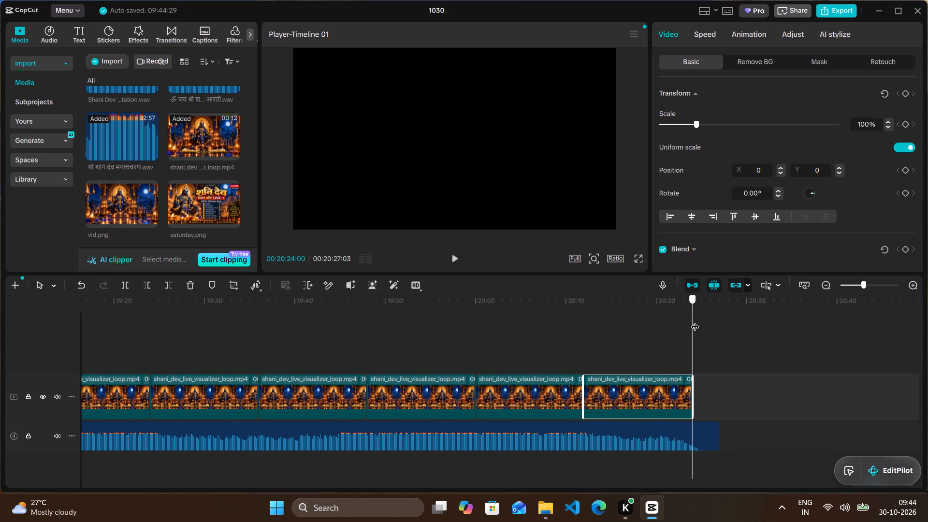
{"action": "left_click", "coordinate": [696, 320]}
{"action": "left_click_drag", "start_coordinate": [692, 395], "coordinate": [689, 395]}
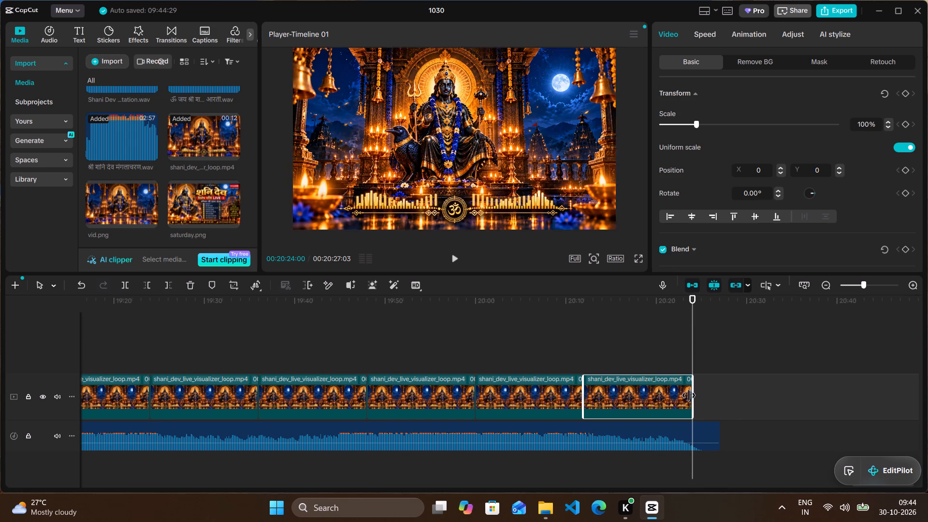
{"action": "left_click_drag", "start_coordinate": [689, 395], "coordinate": [681, 395]}
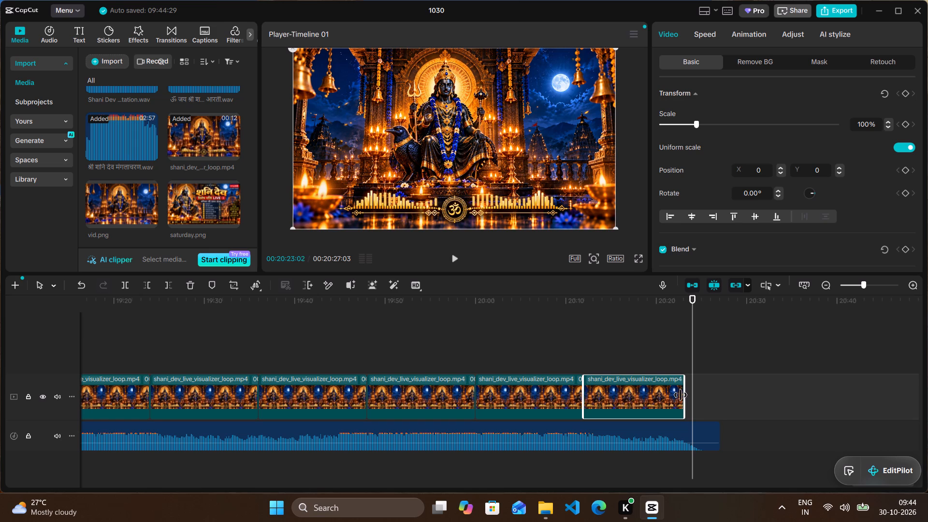
{"action": "left_click_drag", "start_coordinate": [681, 395], "coordinate": [659, 394]}
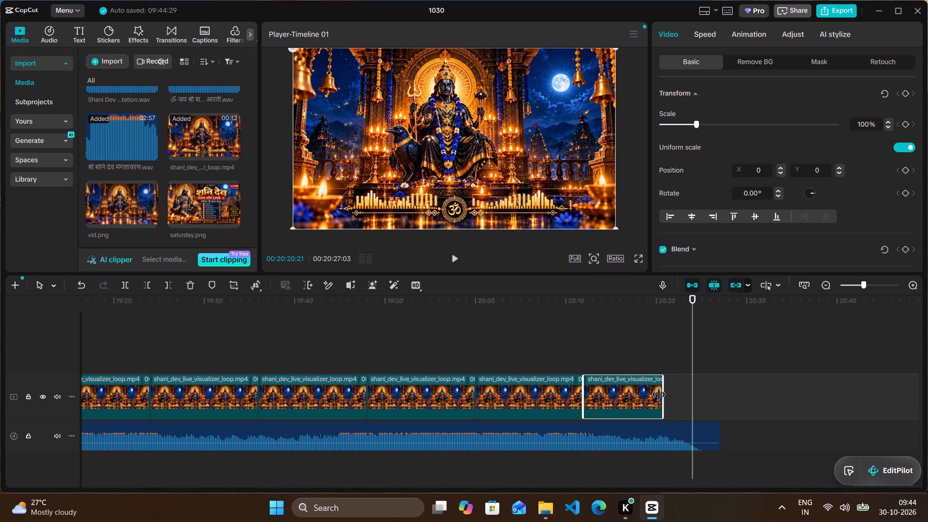
{"action": "left_click_drag", "start_coordinate": [659, 394], "coordinate": [650, 393]}
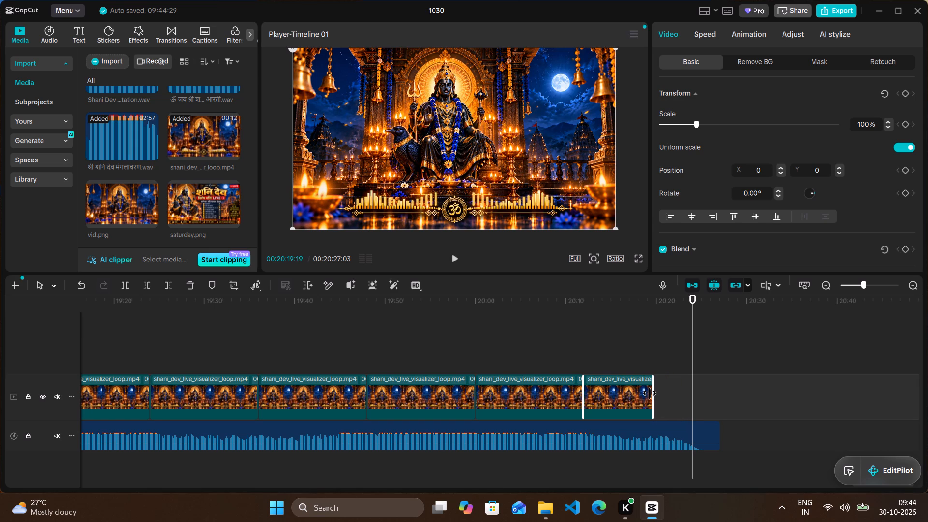
{"action": "left_click_drag", "start_coordinate": [650, 393], "coordinate": [652, 392]}
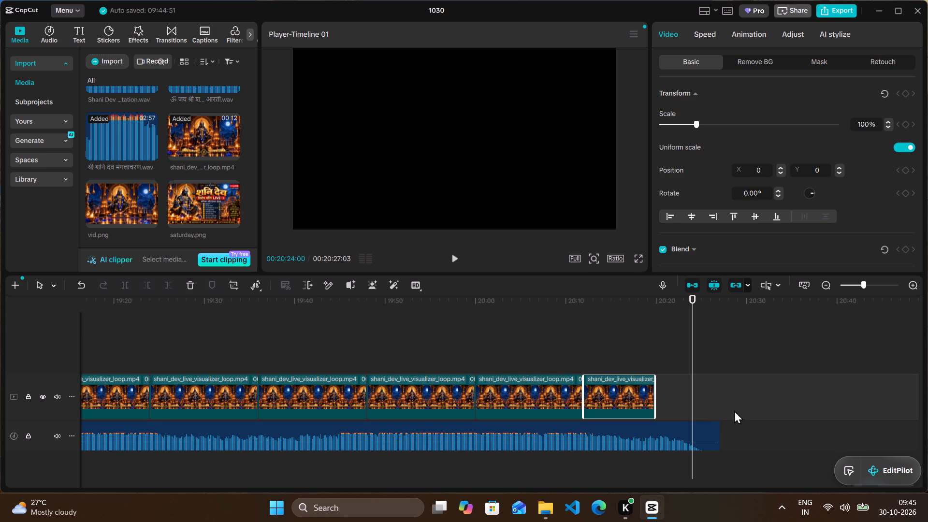
Return to the start of the timeline and play the sequence from the beginning to preview it.
{"action": "scroll", "coordinate": [768, 425], "scroll_direction": "down", "scroll_amount": 2}
{"action": "scroll", "coordinate": [768, 425], "scroll_direction": "right", "scroll_amount": 6}
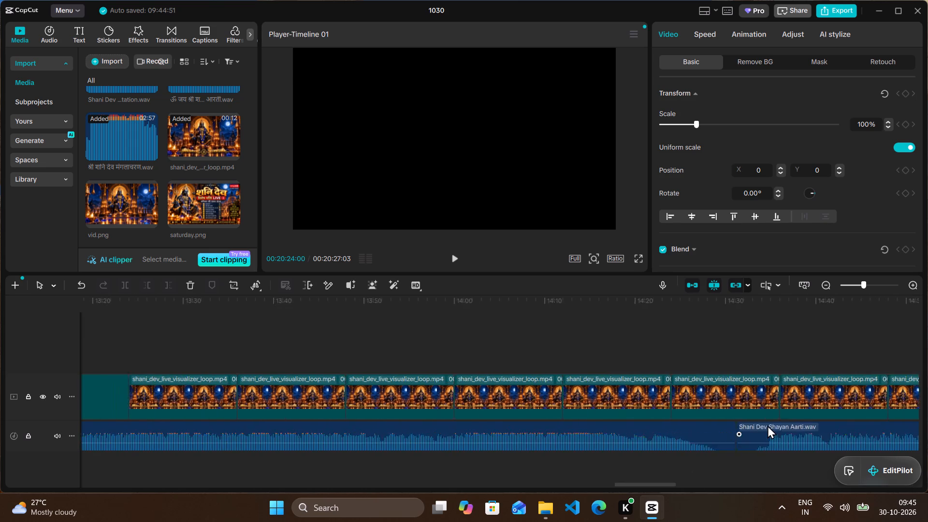
{"action": "scroll", "coordinate": [768, 425], "scroll_direction": "left", "scroll_amount": 15}
{"action": "scroll", "coordinate": [768, 425], "scroll_direction": "right", "scroll_amount": 8}
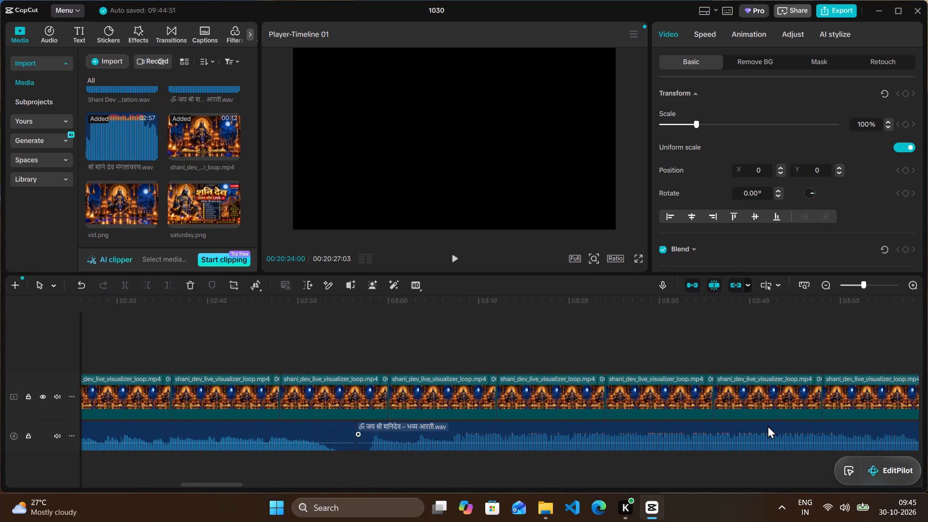
{"action": "scroll", "coordinate": [768, 425], "scroll_direction": "right", "scroll_amount": 16}
{"action": "scroll", "coordinate": [768, 425], "scroll_direction": "left", "scroll_amount": 2}
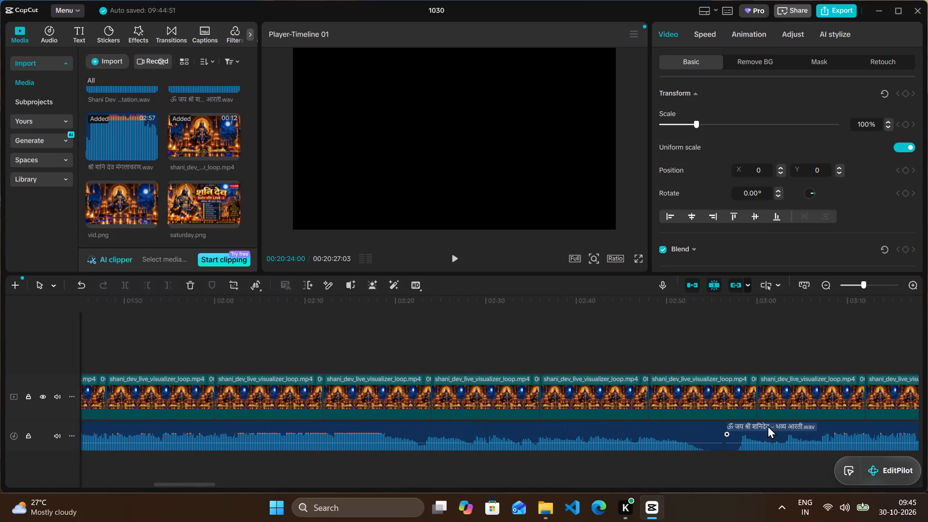
{"action": "scroll", "coordinate": [768, 425], "scroll_direction": "left", "scroll_amount": 2}
{"action": "scroll", "coordinate": [708, 380], "scroll_direction": "right", "scroll_amount": 10}
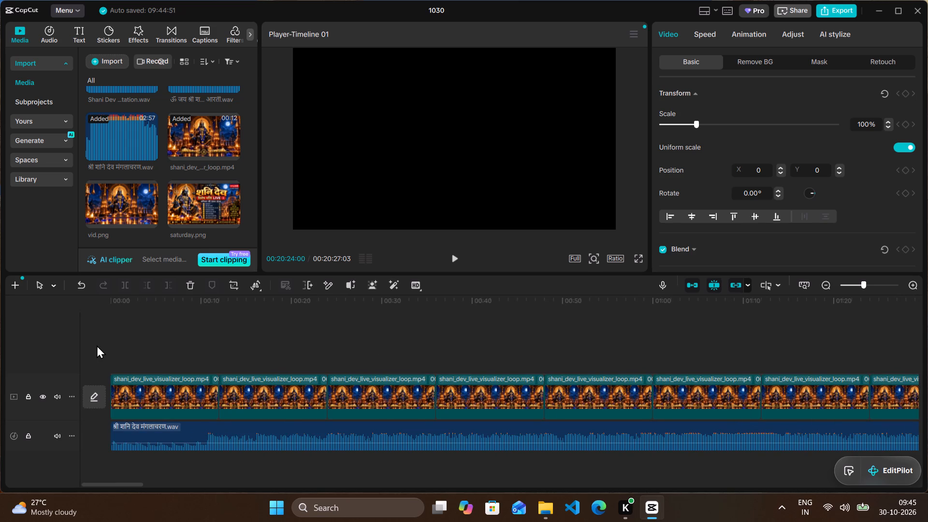
{"action": "left_click", "coordinate": [107, 344]}
{"action": "left_click", "coordinate": [111, 342]}
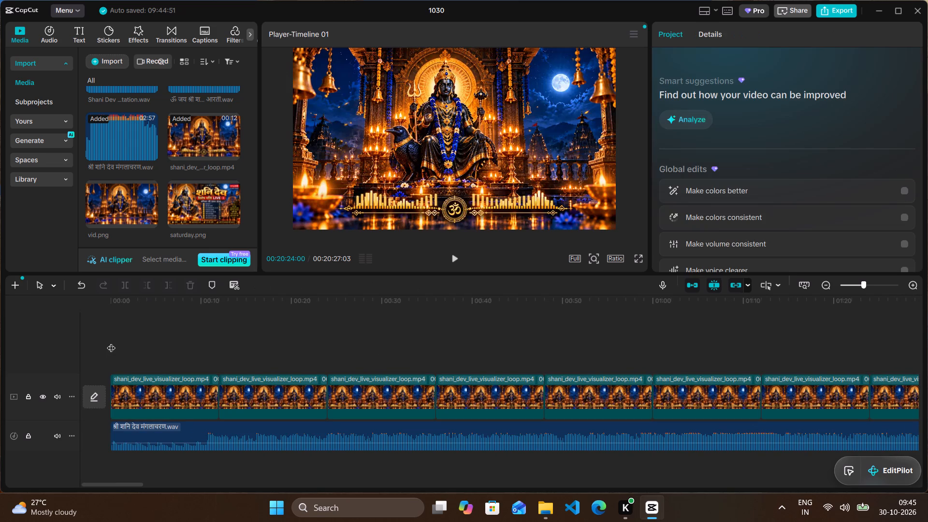
{"action": "left_click", "coordinate": [459, 255]}
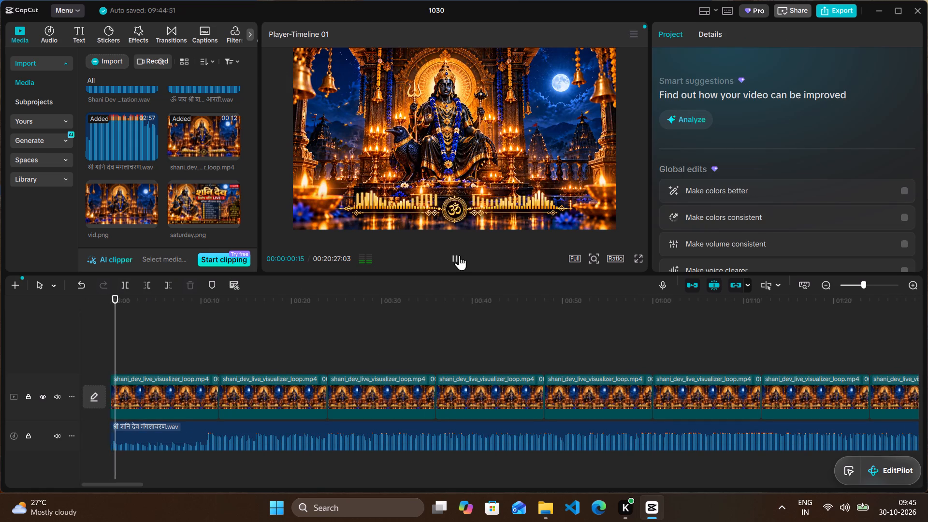
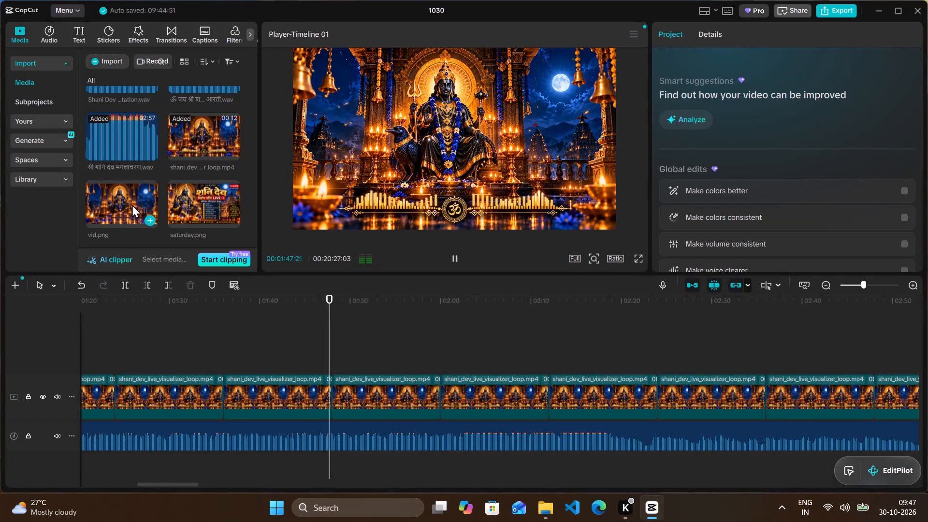
Import logo.png from the Downloads folder into the project media.
{"action": "scroll", "coordinate": [136, 205], "scroll_direction": "down", "scroll_amount": 1}
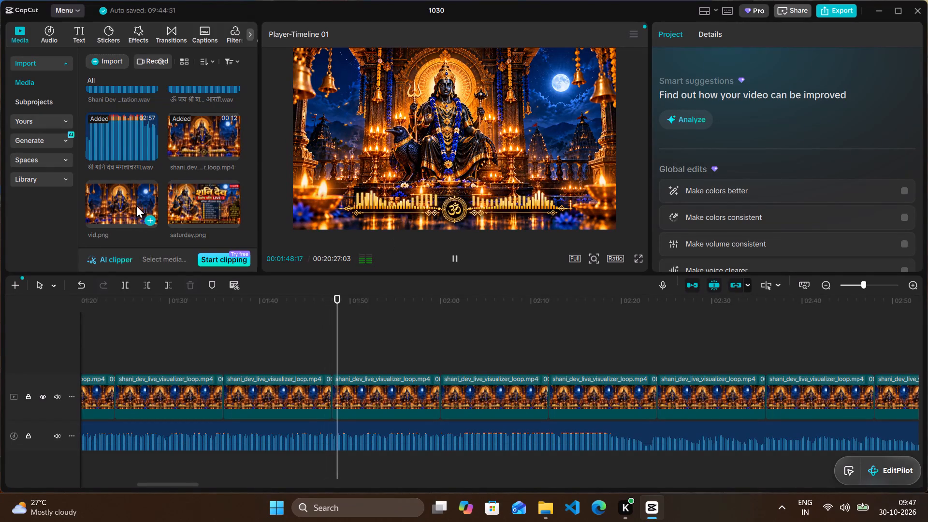
{"action": "scroll", "coordinate": [136, 205], "scroll_direction": "down", "scroll_amount": 1}
{"action": "scroll", "coordinate": [136, 205], "scroll_direction": "right", "scroll_amount": 1}
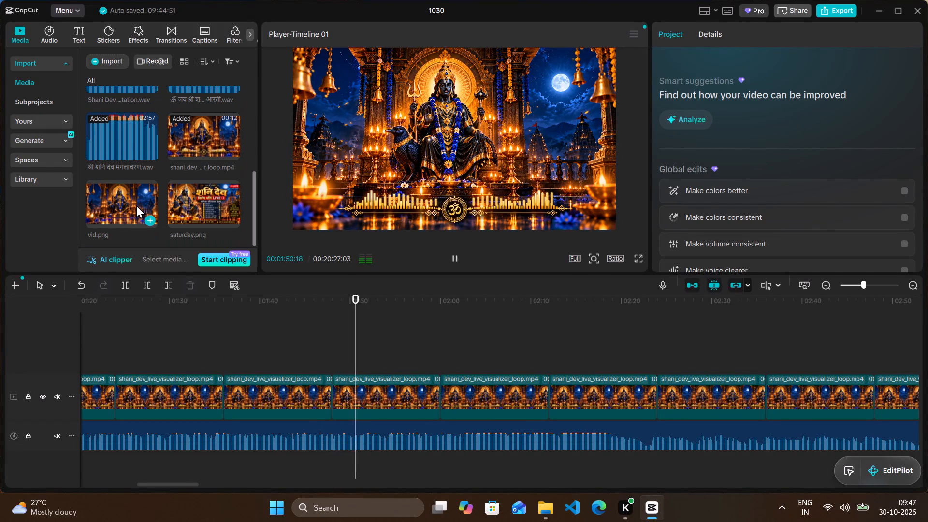
{"action": "key", "text": "ctrl+i"}
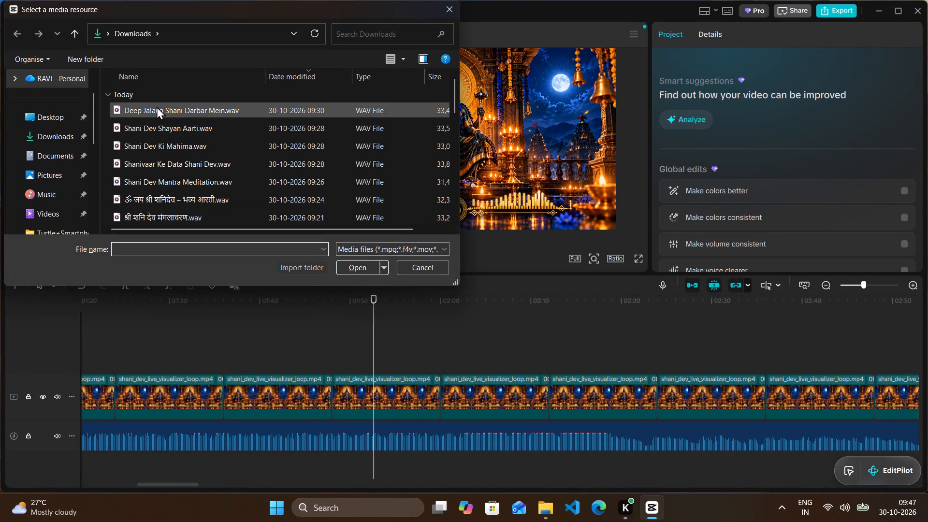
{"action": "scroll", "coordinate": [157, 140], "scroll_direction": "down", "scroll_amount": 1}
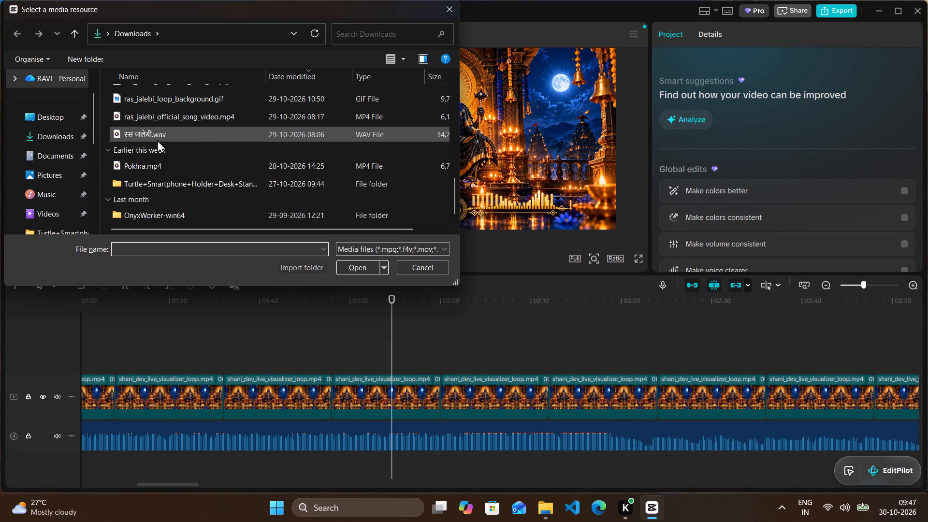
{"action": "scroll", "coordinate": [157, 140], "scroll_direction": "down", "scroll_amount": 1}
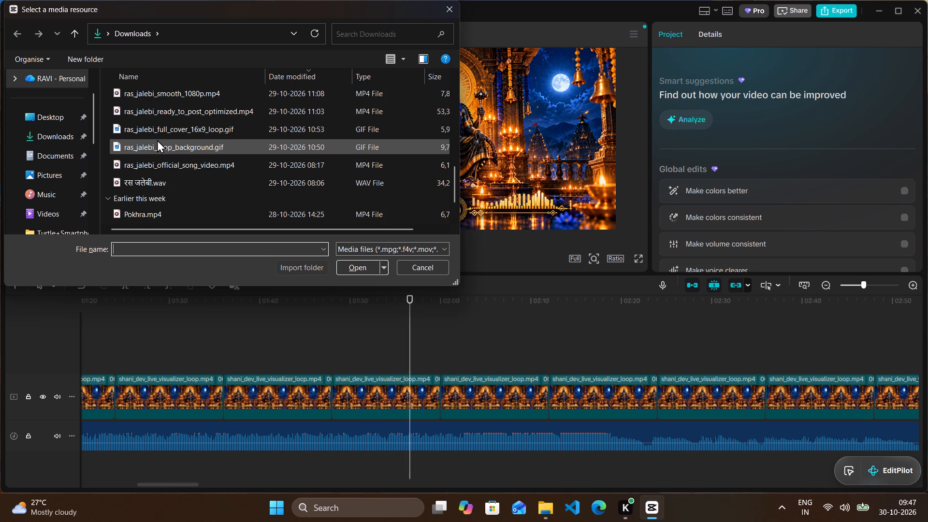
{"action": "scroll", "coordinate": [157, 140], "scroll_direction": "down", "scroll_amount": 1}
{"action": "scroll", "coordinate": [291, 140], "scroll_direction": "up", "scroll_amount": 1}
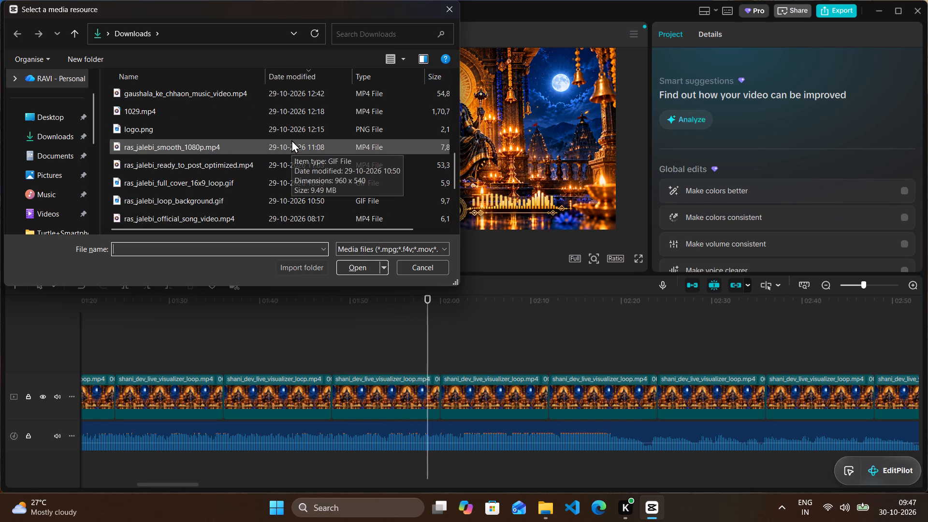
{"action": "scroll", "coordinate": [291, 140], "scroll_direction": "up", "scroll_amount": 1}
{"action": "left_click", "coordinate": [263, 129]}
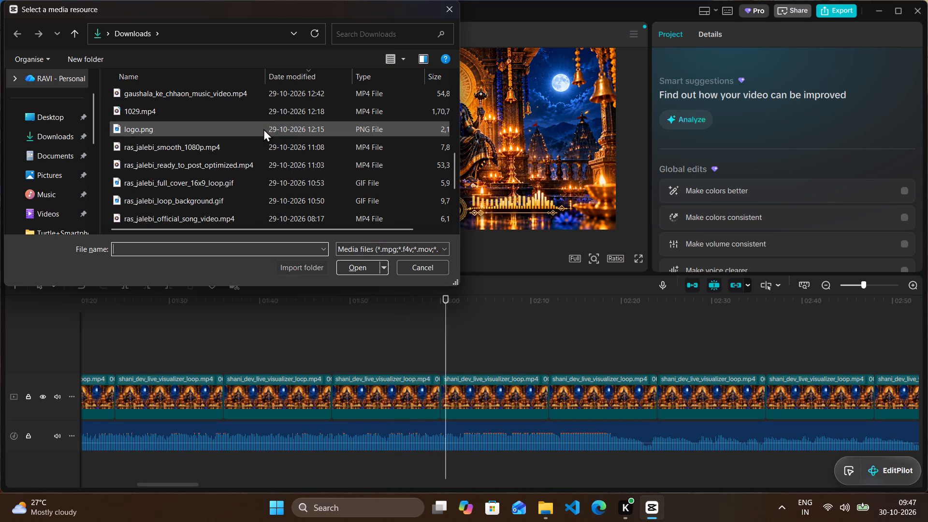
{"action": "left_click", "coordinate": [355, 269]}
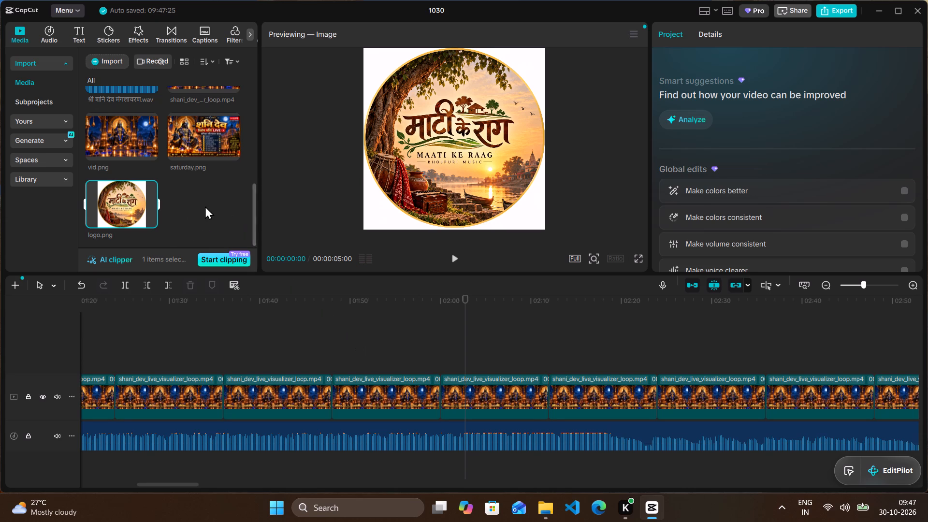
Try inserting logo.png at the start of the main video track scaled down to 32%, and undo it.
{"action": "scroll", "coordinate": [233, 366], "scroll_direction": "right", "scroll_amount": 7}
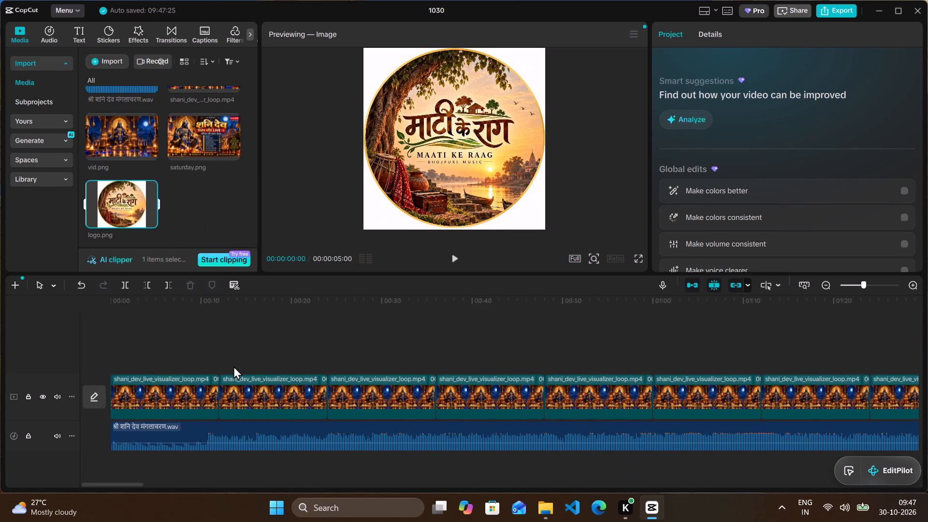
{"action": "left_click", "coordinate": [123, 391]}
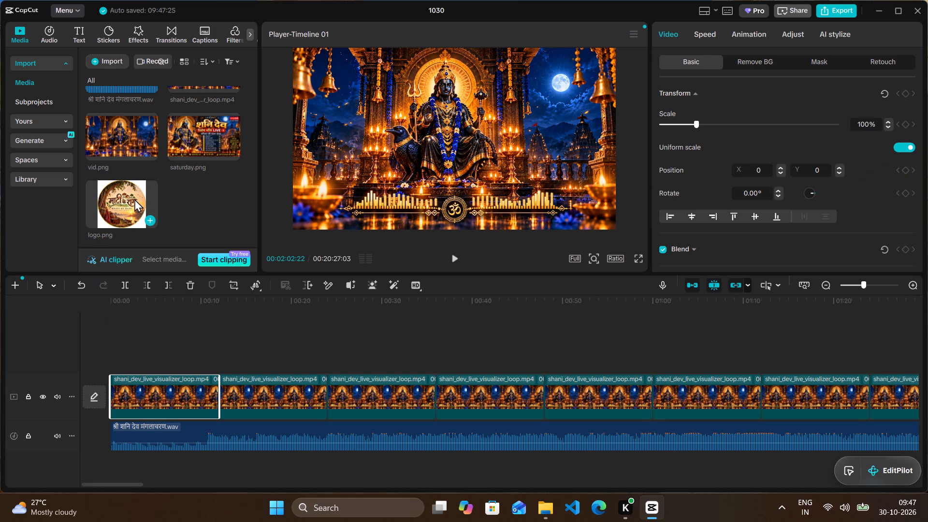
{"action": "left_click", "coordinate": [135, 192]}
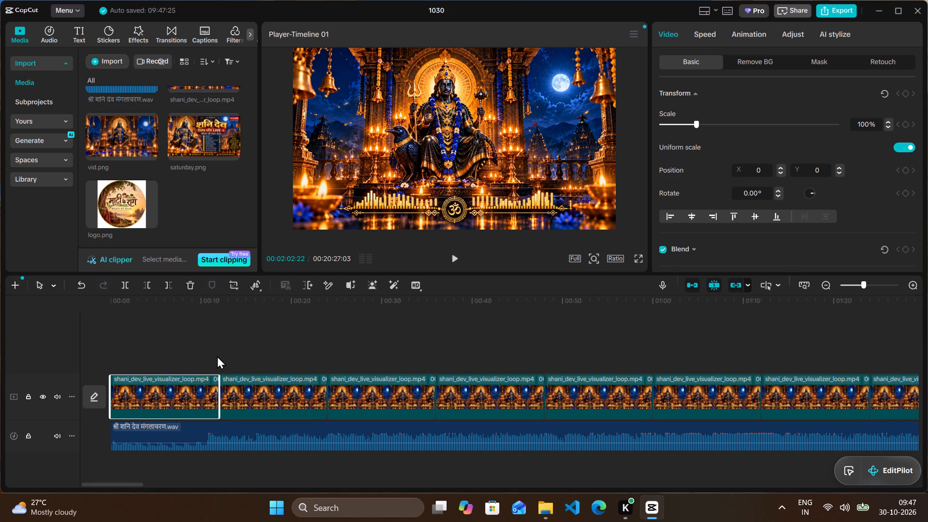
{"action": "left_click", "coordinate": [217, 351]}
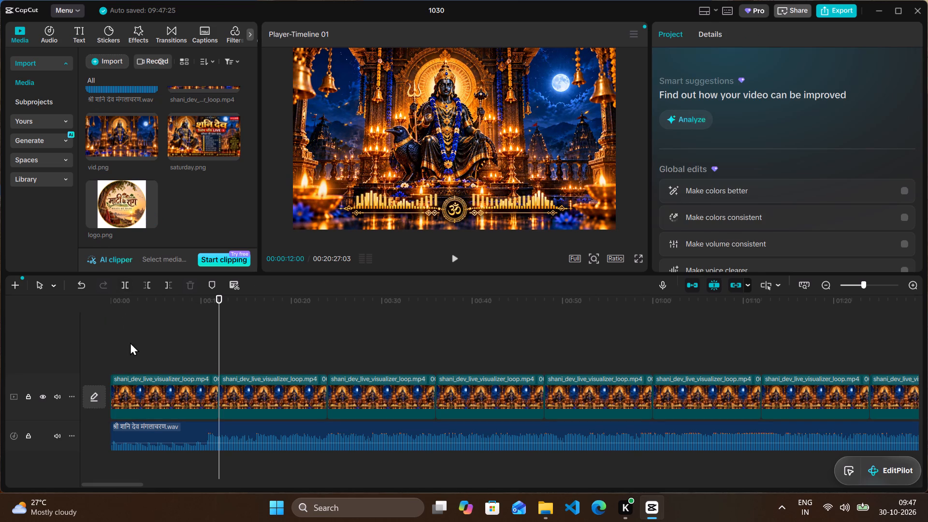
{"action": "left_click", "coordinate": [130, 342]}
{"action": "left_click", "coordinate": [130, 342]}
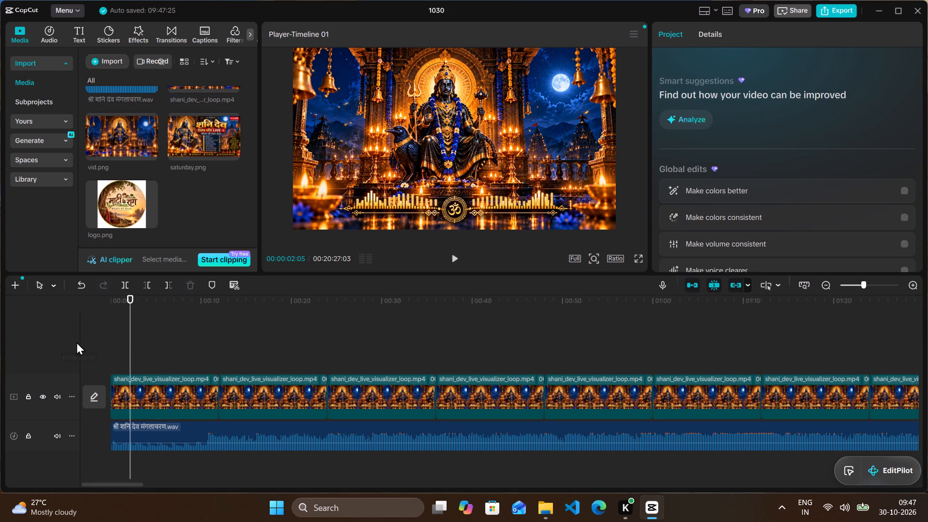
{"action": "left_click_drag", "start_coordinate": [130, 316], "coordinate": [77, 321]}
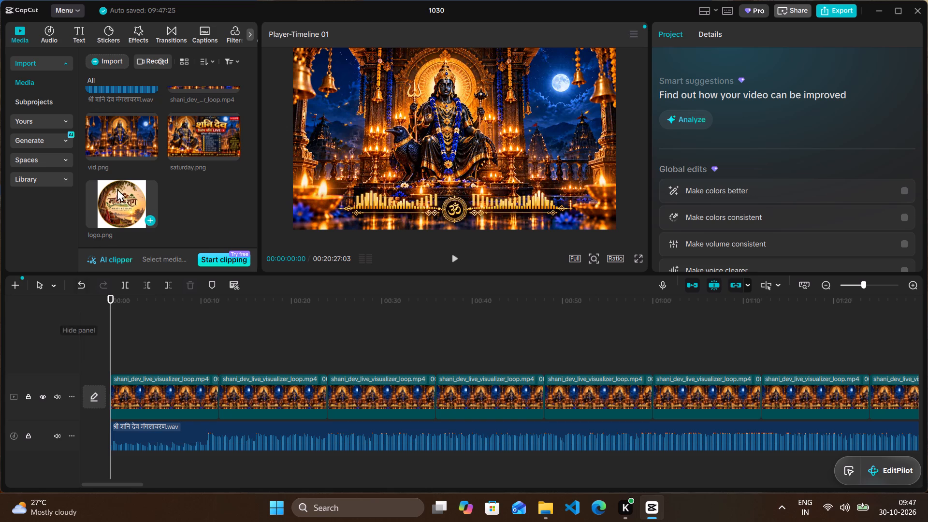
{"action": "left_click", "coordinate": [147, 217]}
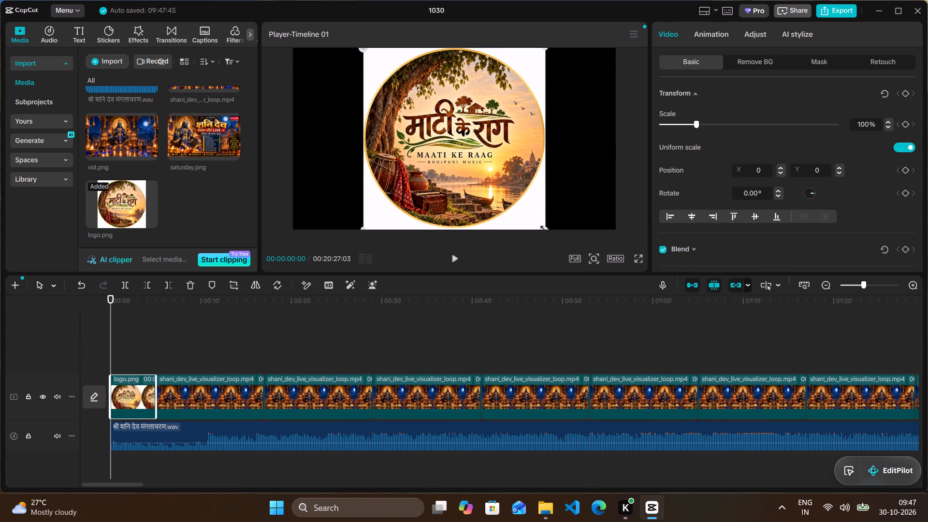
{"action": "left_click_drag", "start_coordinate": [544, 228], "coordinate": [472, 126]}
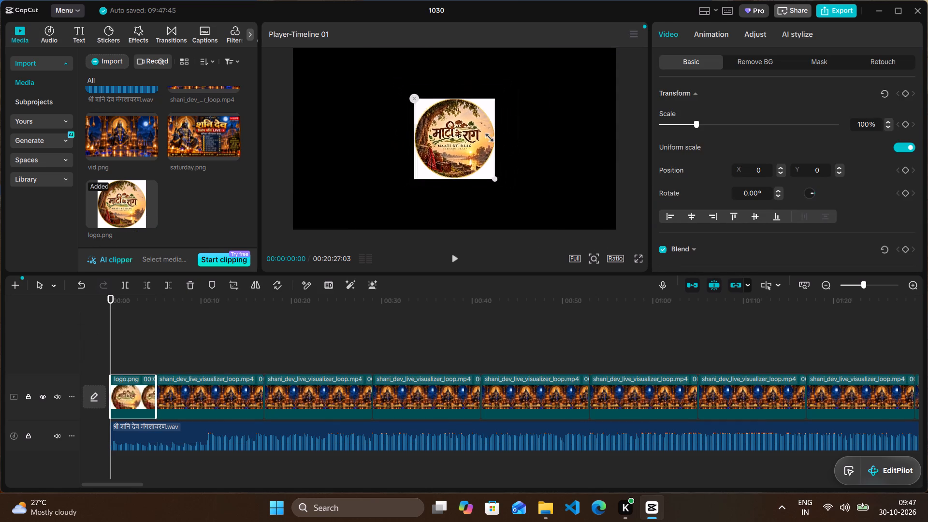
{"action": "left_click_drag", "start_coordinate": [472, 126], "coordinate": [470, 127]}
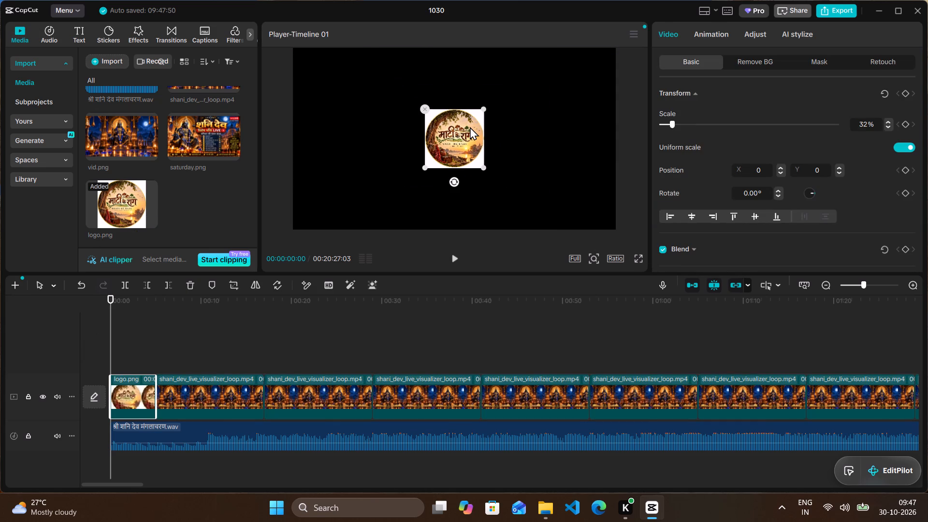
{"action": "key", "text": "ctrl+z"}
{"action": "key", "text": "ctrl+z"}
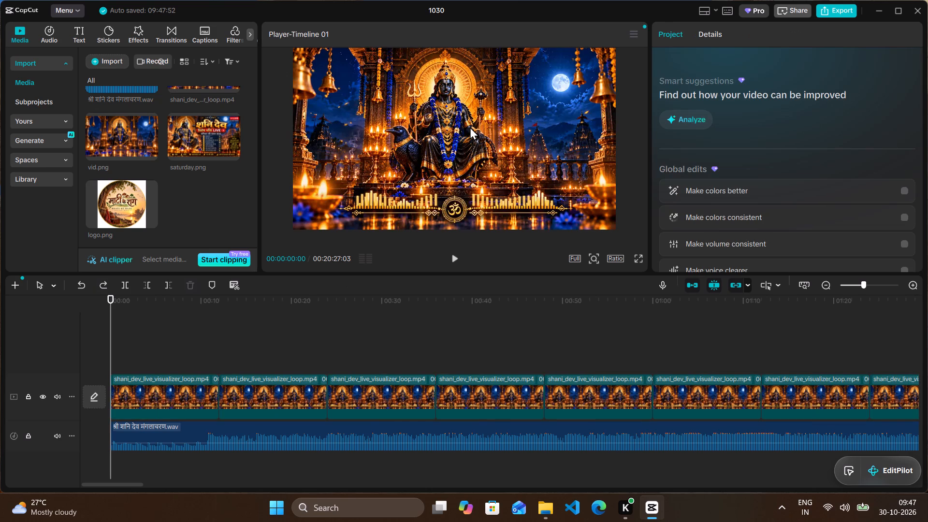
Place logo.png on a new track above the loop video and extend its start back to 00:00.
{"action": "left_click", "coordinate": [140, 366]}
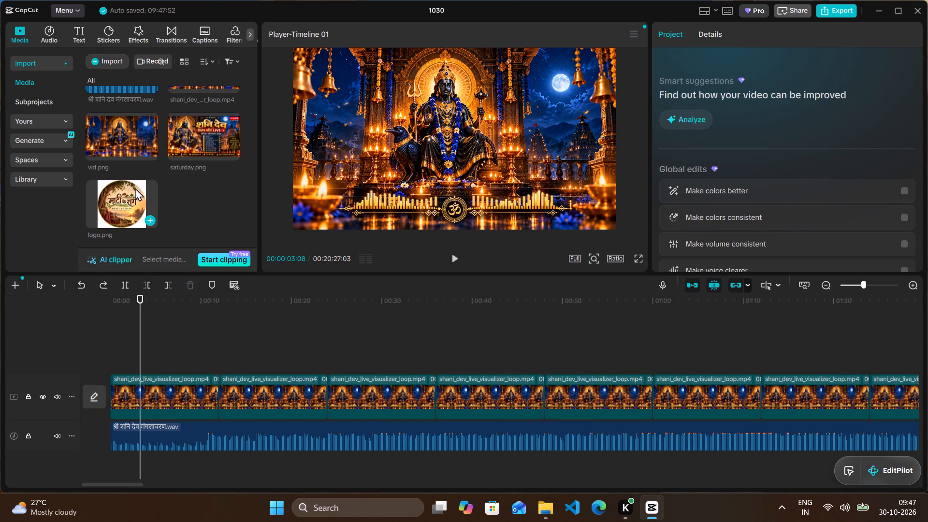
{"action": "left_click_drag", "start_coordinate": [132, 192], "coordinate": [137, 348]}
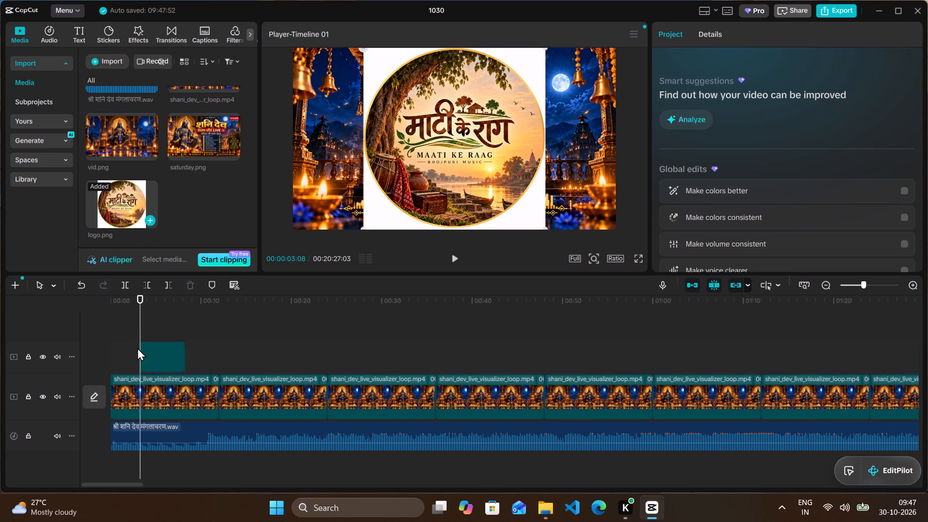
{"action": "left_click_drag", "start_coordinate": [141, 320], "coordinate": [129, 319]}
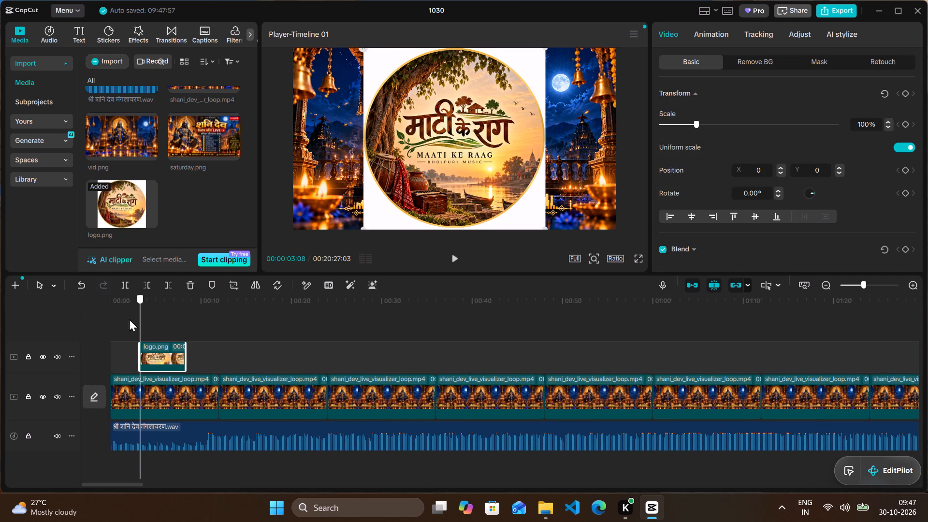
{"action": "left_click_drag", "start_coordinate": [129, 319], "coordinate": [49, 319]}
{"action": "left_click_drag", "start_coordinate": [139, 351], "coordinate": [103, 349]}
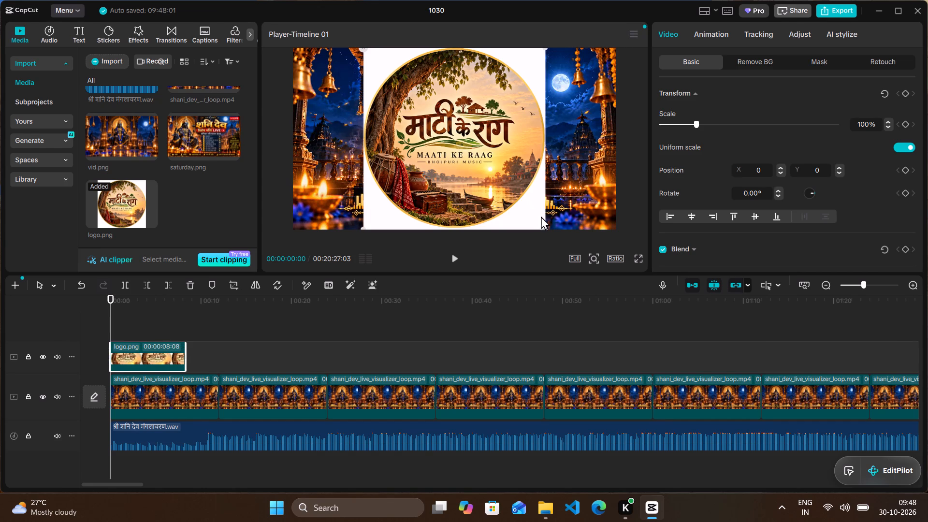
Scale the logo overlay down to 10% and move it into the frame's lower-right corner, at about X 1810, Y -970.
{"action": "left_click_drag", "start_coordinate": [541, 225], "coordinate": [455, 131]}
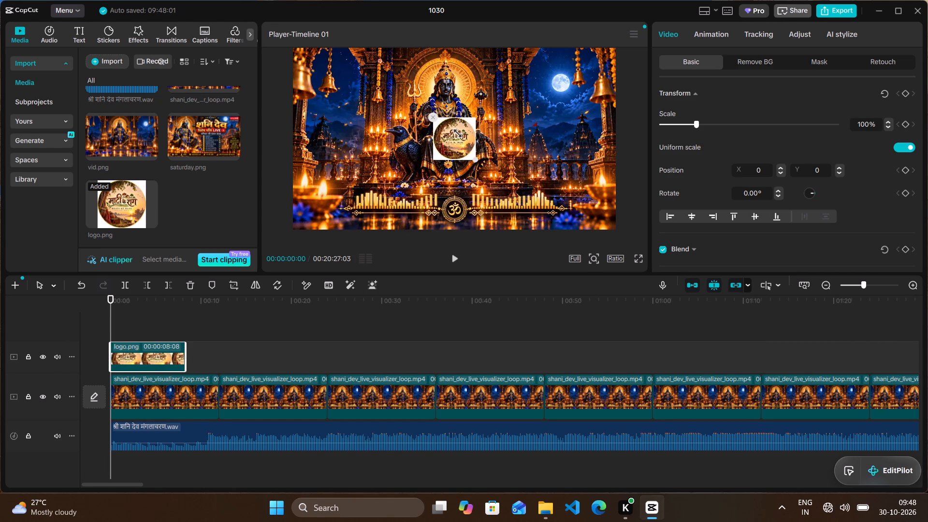
{"action": "left_click_drag", "start_coordinate": [455, 131], "coordinate": [443, 114]}
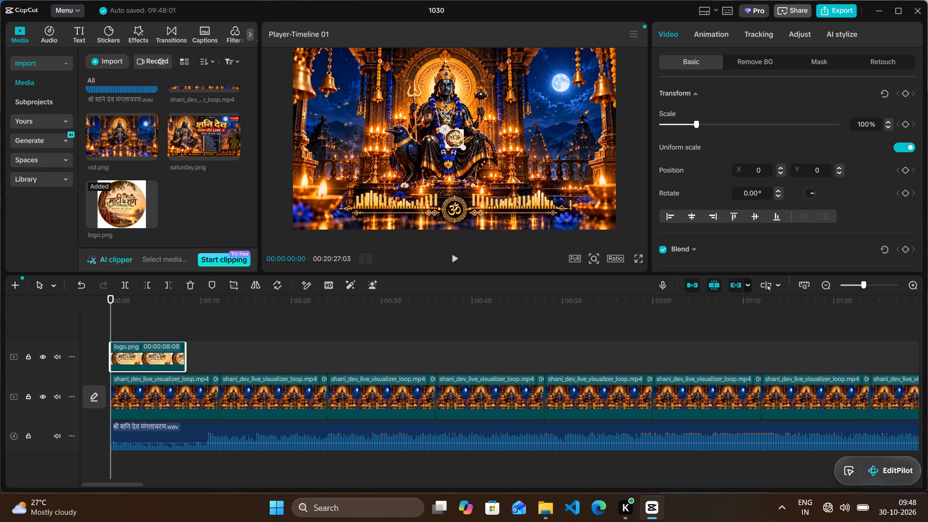
{"action": "left_click_drag", "start_coordinate": [443, 114], "coordinate": [444, 114]}
{"action": "left_click_drag", "start_coordinate": [454, 137], "coordinate": [604, 217]}
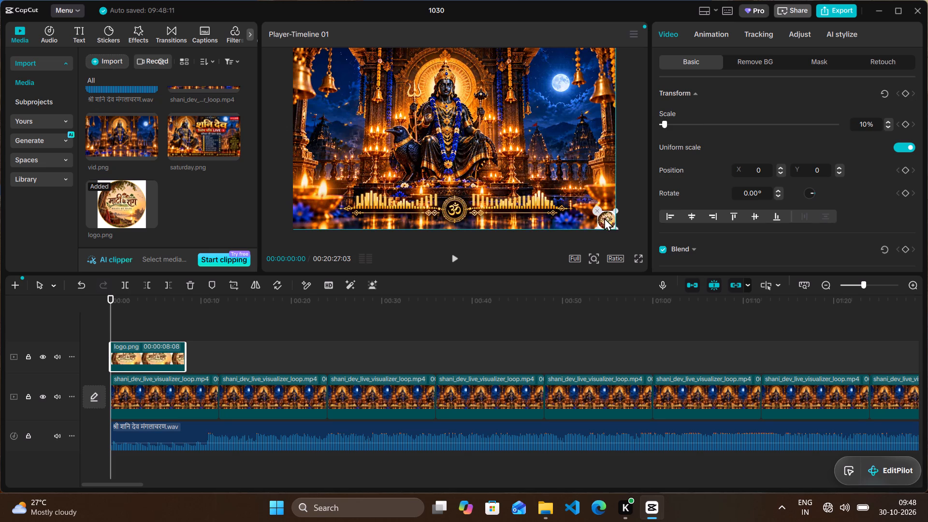
{"action": "left_click_drag", "start_coordinate": [604, 217], "coordinate": [605, 217]}
Examine the logo's placement in the lower-right corner of the frame up close.
{"action": "scroll", "coordinate": [605, 217], "scroll_direction": "up", "scroll_amount": 7, "text": "ctrl"}
{"action": "scroll", "coordinate": [605, 217], "scroll_direction": "left", "scroll_amount": 3}
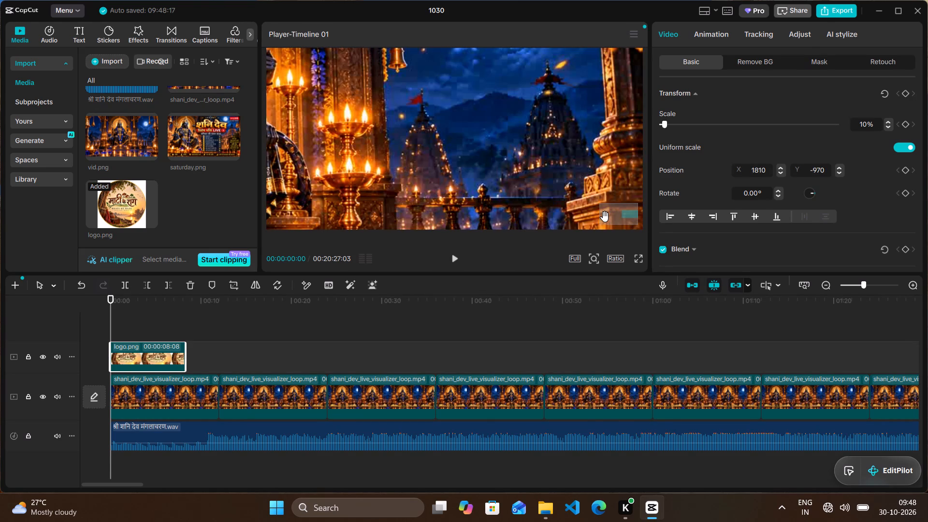
{"action": "scroll", "coordinate": [605, 217], "scroll_direction": "left", "scroll_amount": 1}
{"action": "scroll", "coordinate": [605, 217], "scroll_direction": "down", "scroll_amount": 3}
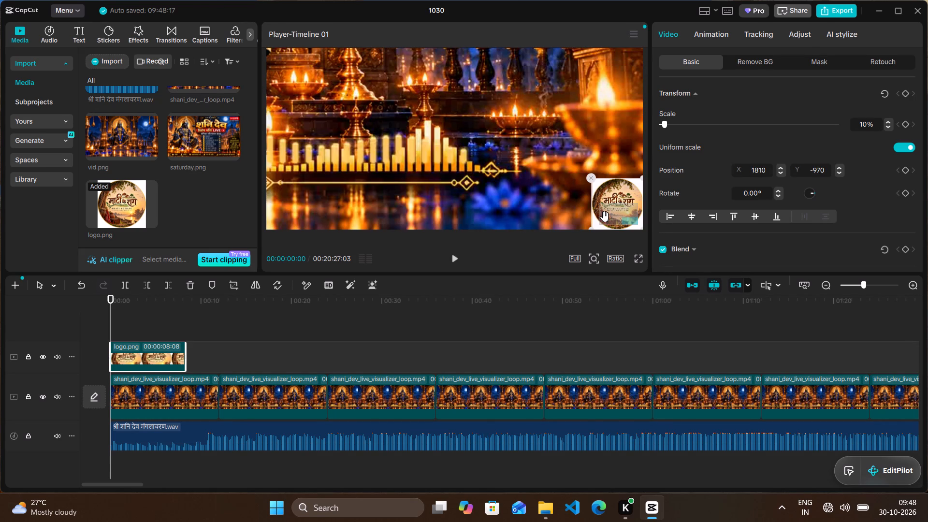
{"action": "scroll", "coordinate": [605, 217], "scroll_direction": "down", "scroll_amount": 2, "text": "ctrl"}
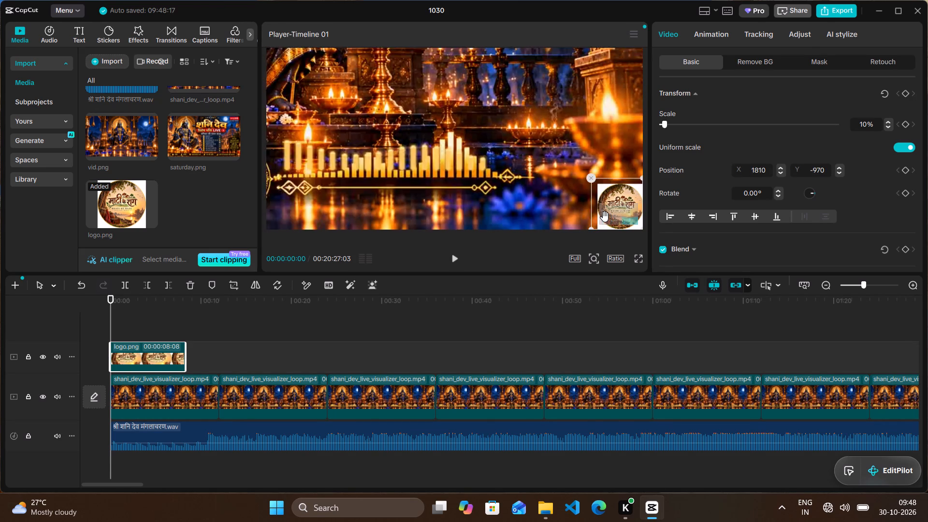
{"action": "scroll", "coordinate": [605, 217], "scroll_direction": "down", "scroll_amount": 8, "text": "ctrl"}
{"action": "scroll", "coordinate": [605, 217], "scroll_direction": "up", "scroll_amount": 3, "text": "ctrl"}
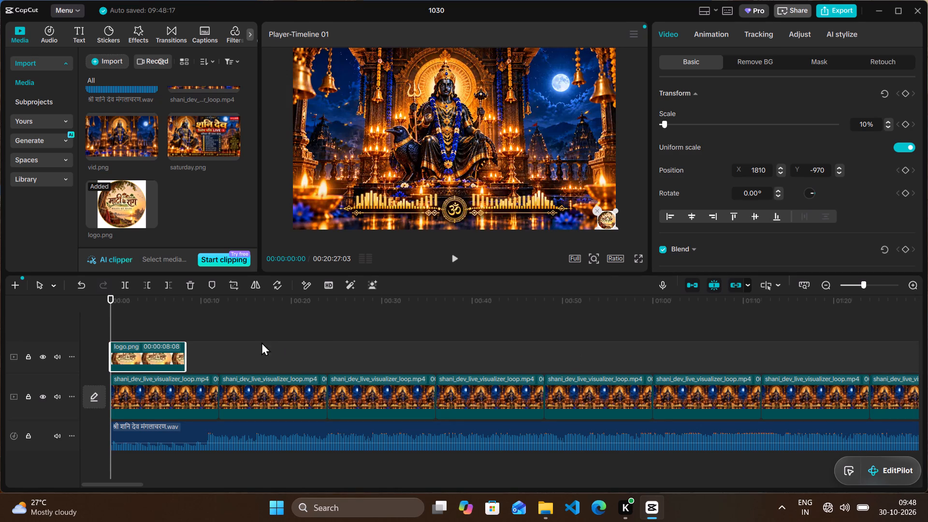
Extend the end of the logo.png clip to the end of the audio, at about 00:20:27.
{"action": "left_click_drag", "start_coordinate": [184, 356], "coordinate": [927, 462]}
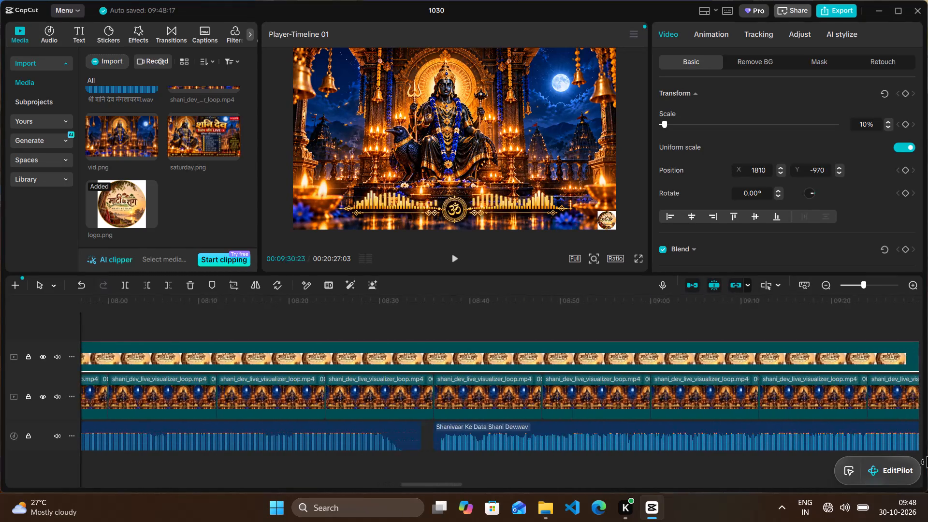
{"action": "left_click_drag", "start_coordinate": [927, 462], "coordinate": [927, 462]}
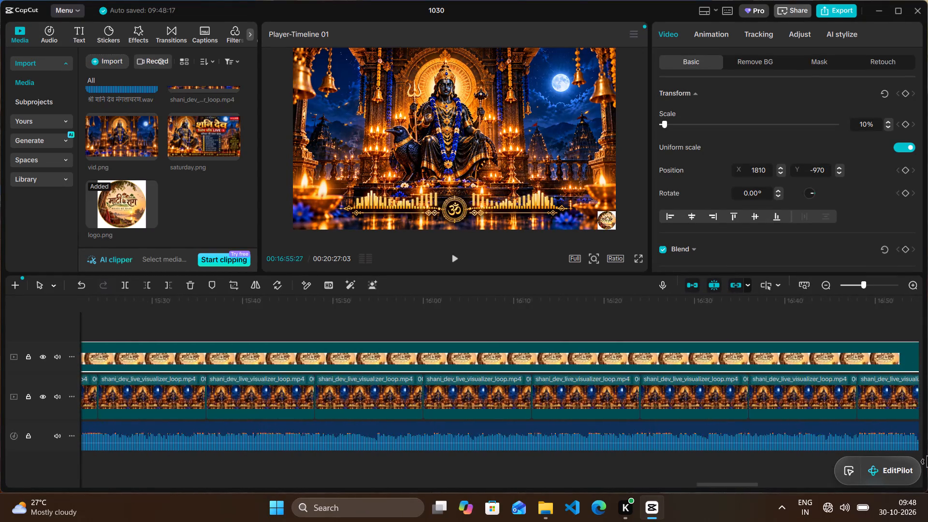
{"action": "left_click_drag", "start_coordinate": [927, 462], "coordinate": [927, 409]}
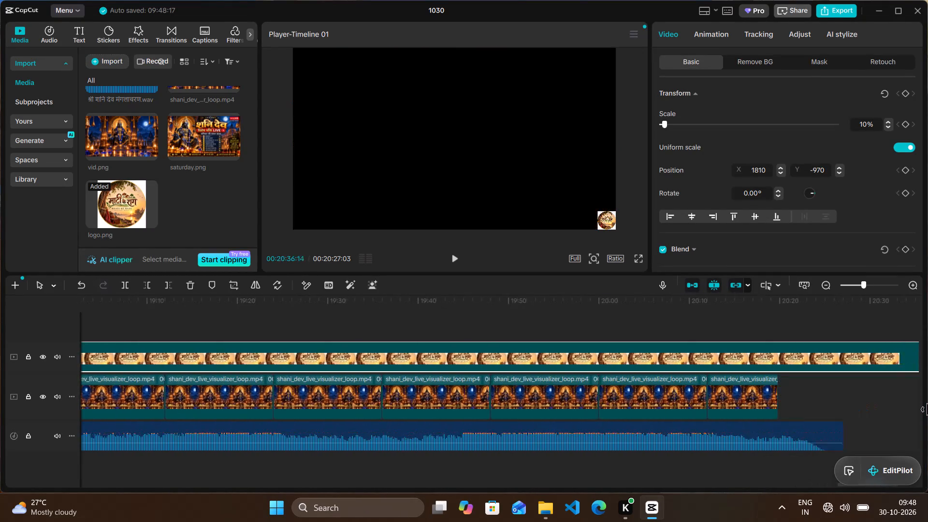
{"action": "left_click_drag", "start_coordinate": [927, 409], "coordinate": [161, 378]}
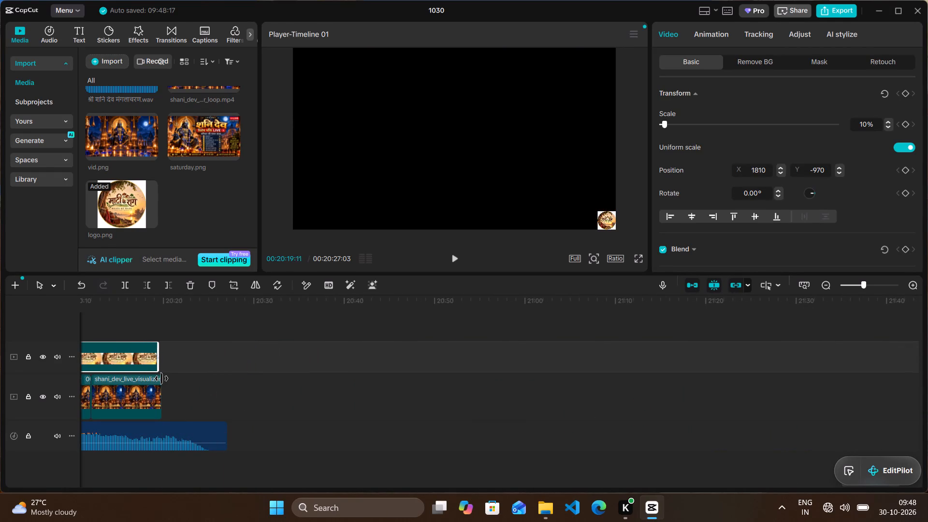
{"action": "left_click_drag", "start_coordinate": [161, 378], "coordinate": [220, 380]}
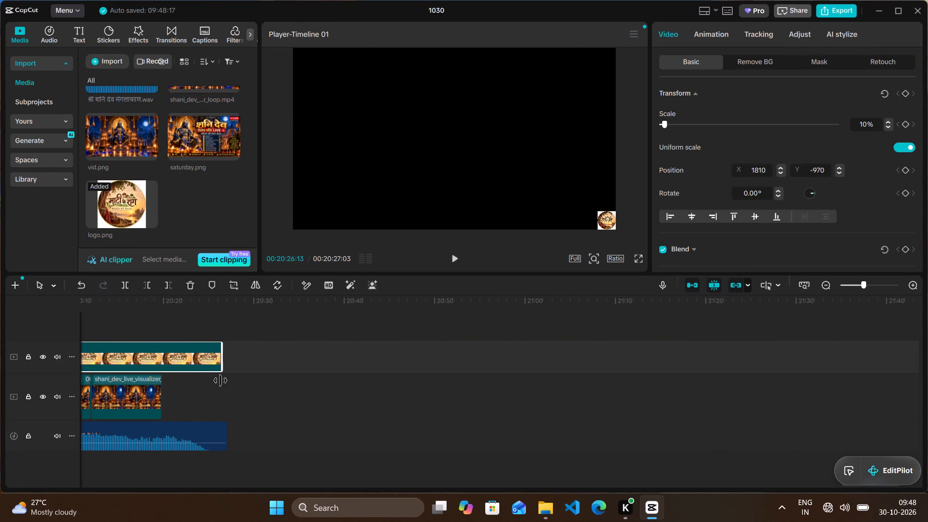
{"action": "left_click_drag", "start_coordinate": [220, 380], "coordinate": [223, 380]}
{"action": "scroll", "coordinate": [214, 392], "scroll_direction": "right", "scroll_amount": 2}
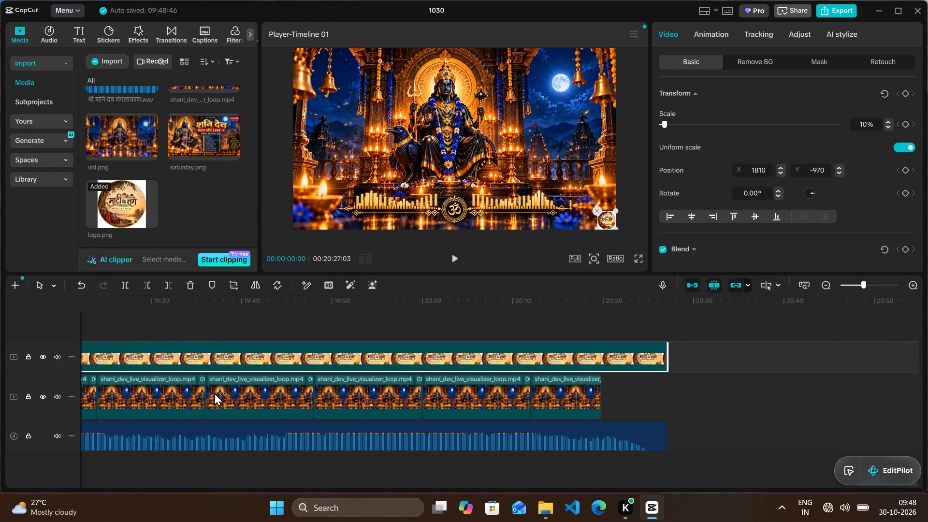
Close the gap before Shanivaar Ke Data Shani Dev.wav by moving it back to the end of the preceding audio clip.
{"action": "scroll", "coordinate": [214, 392], "scroll_direction": "right", "scroll_amount": 13}
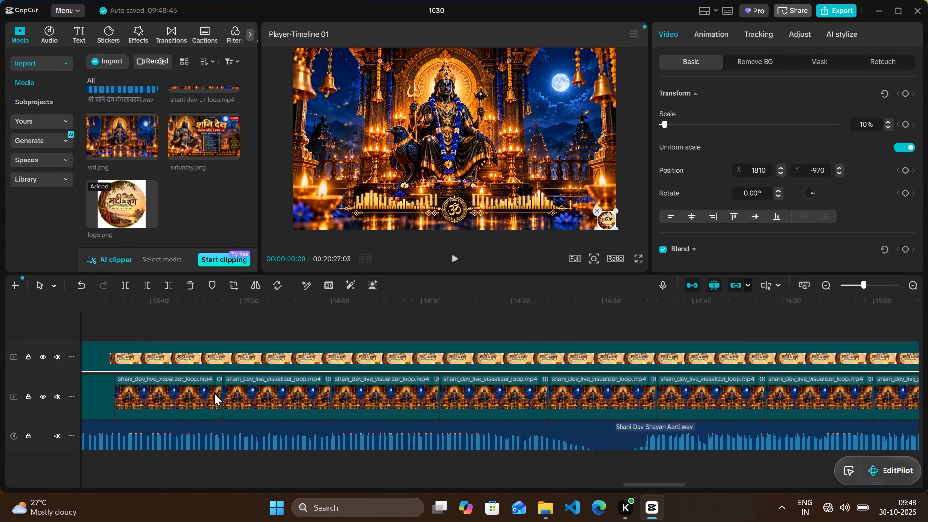
{"action": "scroll", "coordinate": [214, 392], "scroll_direction": "right", "scroll_amount": 6}
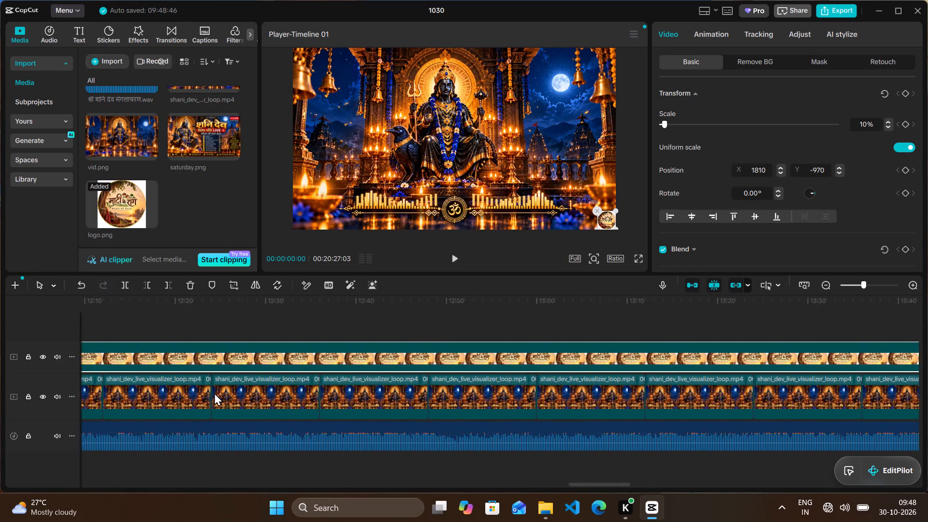
{"action": "scroll", "coordinate": [214, 392], "scroll_direction": "right", "scroll_amount": 6}
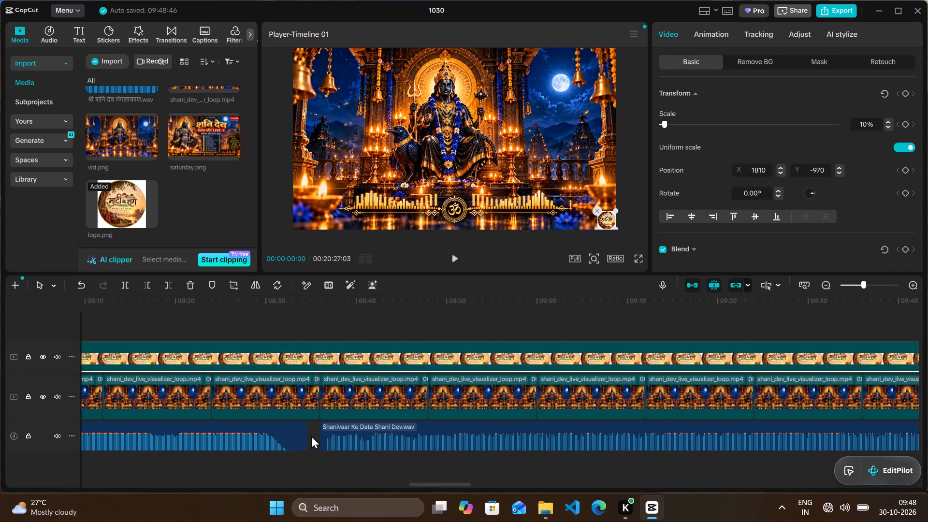
{"action": "left_click", "coordinate": [319, 435]}
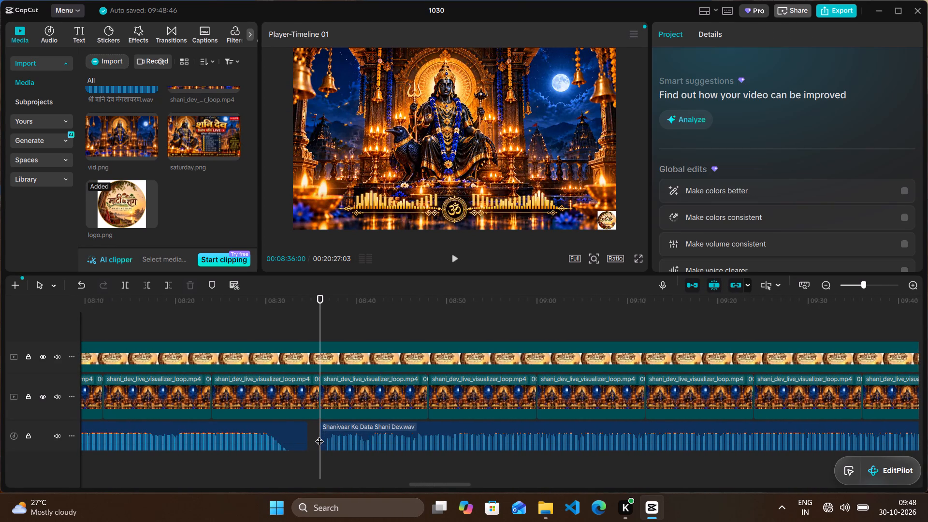
{"action": "left_click", "coordinate": [325, 433]}
{"action": "left_click_drag", "start_coordinate": [325, 433], "coordinate": [321, 433]}
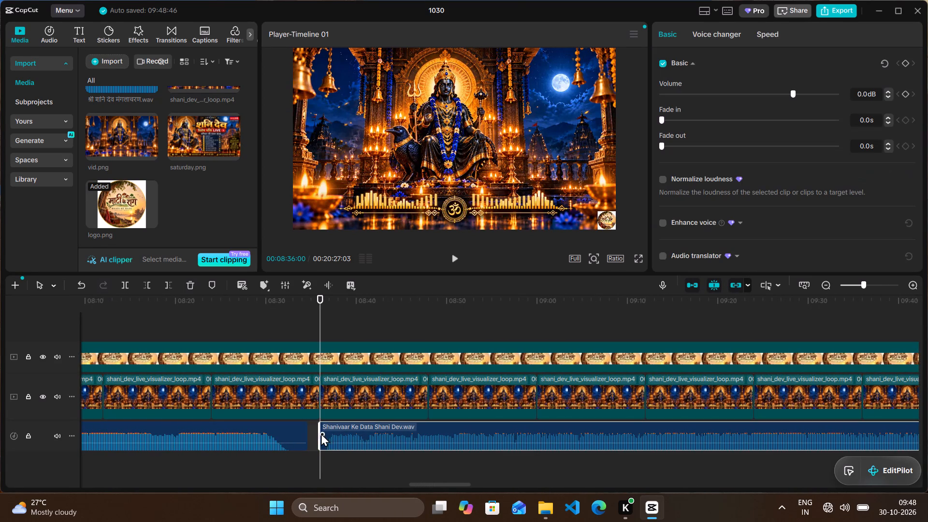
{"action": "left_click_drag", "start_coordinate": [321, 433], "coordinate": [319, 432]}
{"action": "left_click", "coordinate": [319, 432]}
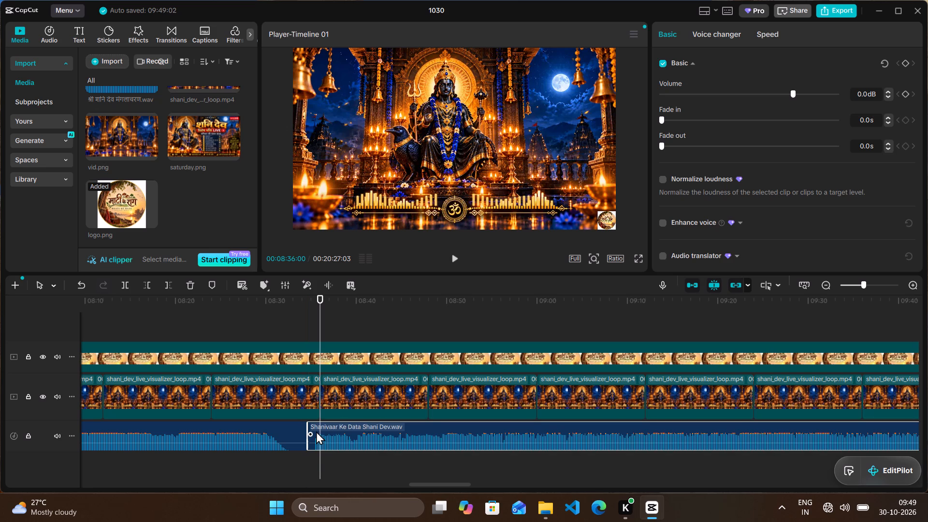
Move Shani Dev Mantra Meditation.wav back against the end of the preceding audio clip, at about 05:47.
{"action": "scroll", "coordinate": [542, 456], "scroll_direction": "right", "scroll_amount": 3}
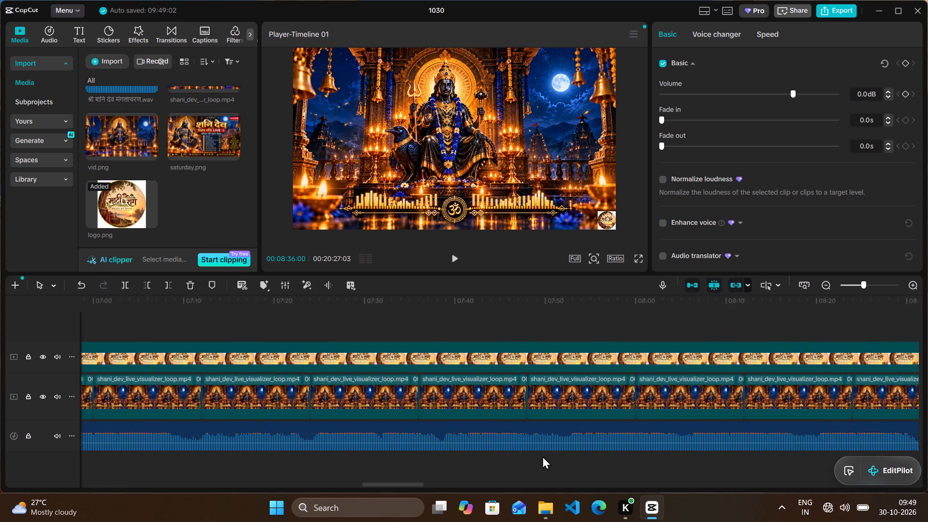
{"action": "scroll", "coordinate": [542, 456], "scroll_direction": "right", "scroll_amount": 5}
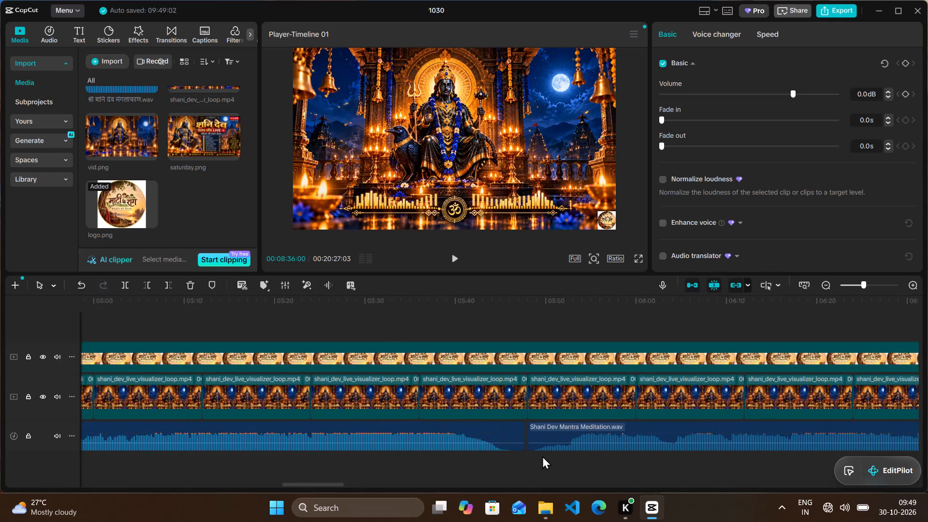
{"action": "scroll", "coordinate": [542, 456], "scroll_direction": "right", "scroll_amount": 7}
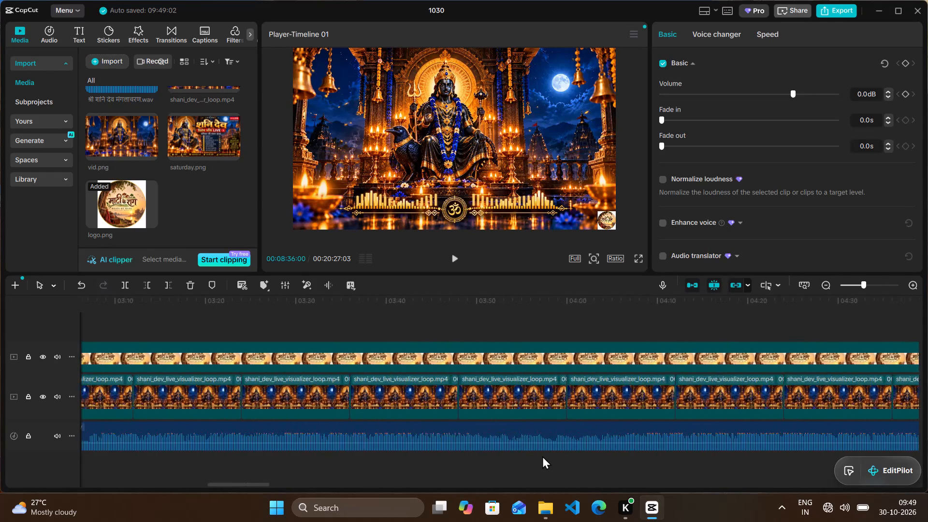
{"action": "scroll", "coordinate": [542, 456], "scroll_direction": "right", "scroll_amount": 6}
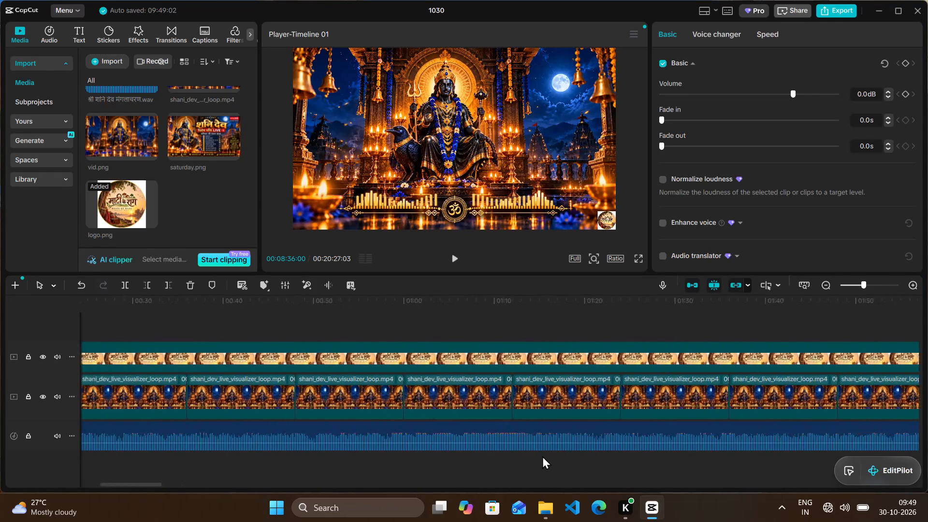
{"action": "scroll", "coordinate": [542, 456], "scroll_direction": "right", "scroll_amount": 1}
{"action": "scroll", "coordinate": [542, 456], "scroll_direction": "left", "scroll_amount": 2}
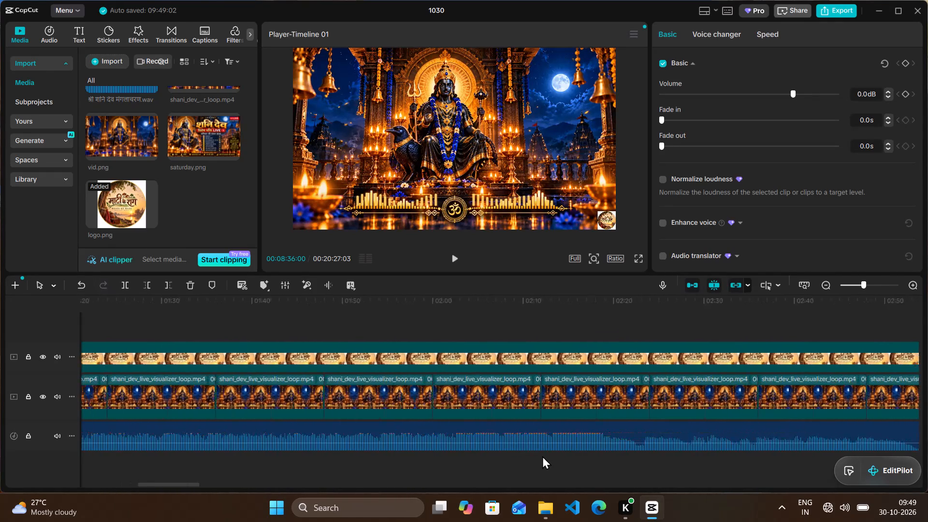
{"action": "scroll", "coordinate": [542, 456], "scroll_direction": "left", "scroll_amount": 4}
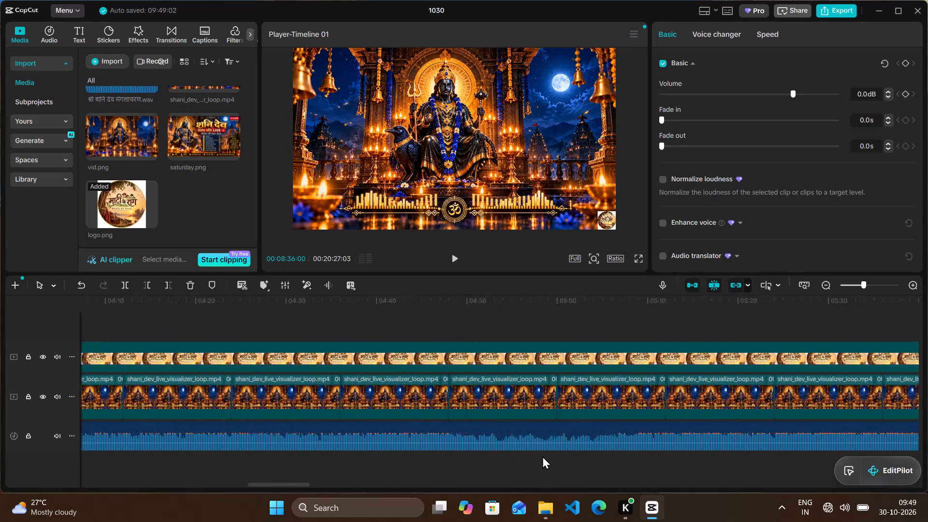
{"action": "scroll", "coordinate": [542, 456], "scroll_direction": "left", "scroll_amount": 4}
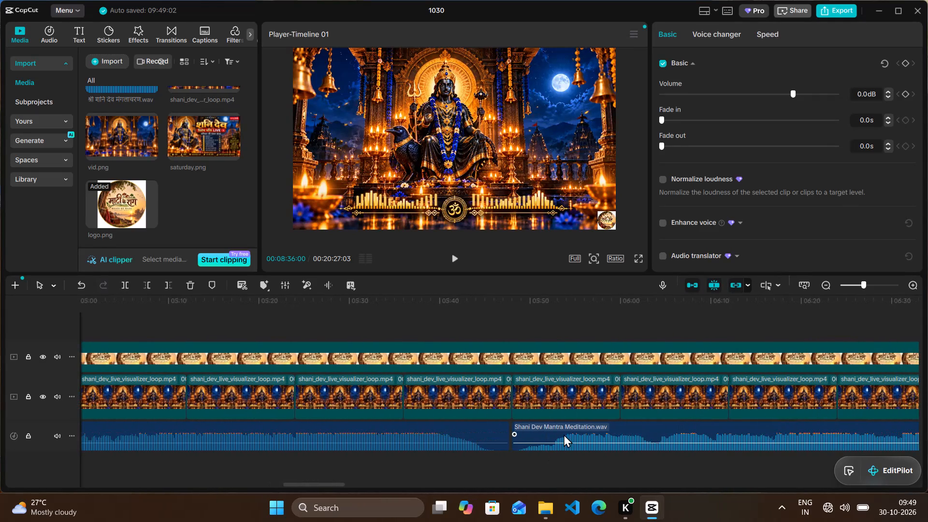
{"action": "left_click_drag", "start_coordinate": [564, 434], "coordinate": [562, 434]}
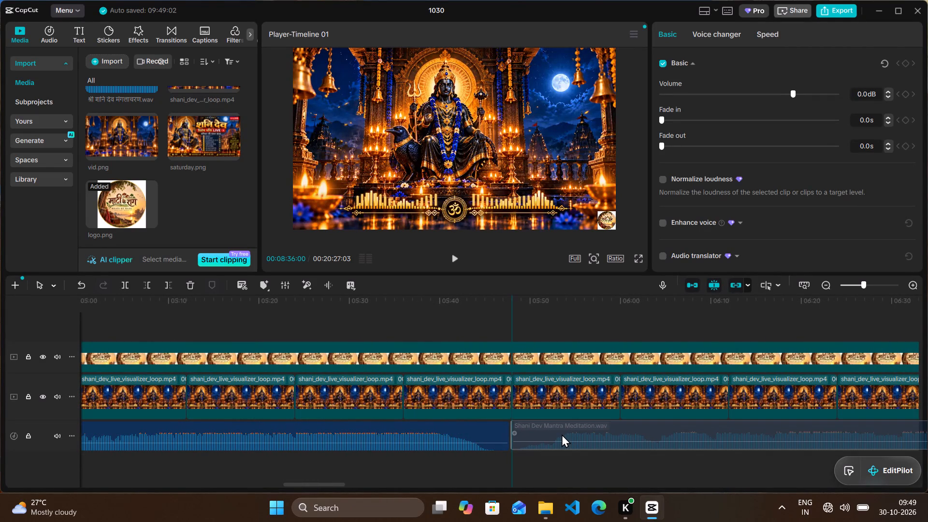
{"action": "left_click_drag", "start_coordinate": [562, 434], "coordinate": [559, 434]}
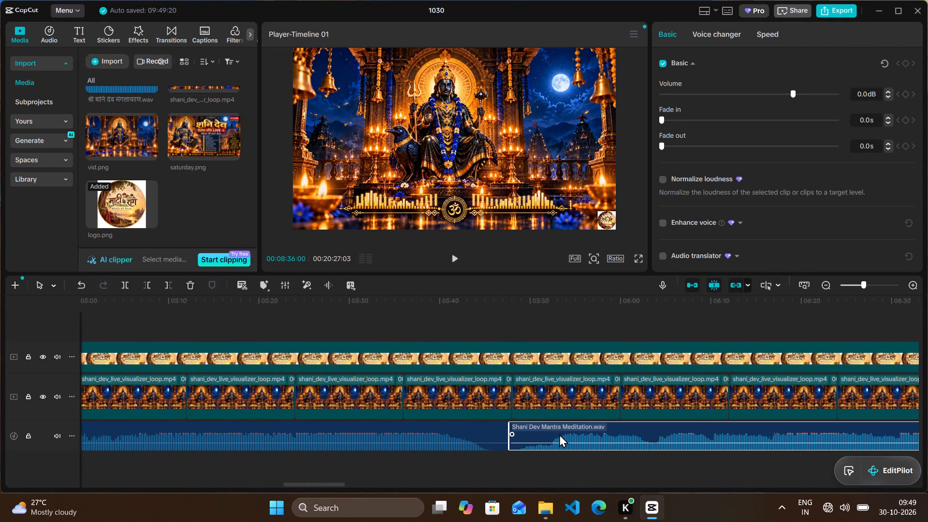
Shift Shanivaar Ke Data Shani Dev.wav slightly earlier so it starts at the end of the Mantra Meditation clip, at about 08:34.
{"action": "scroll", "coordinate": [681, 472], "scroll_direction": "left", "scroll_amount": 6}
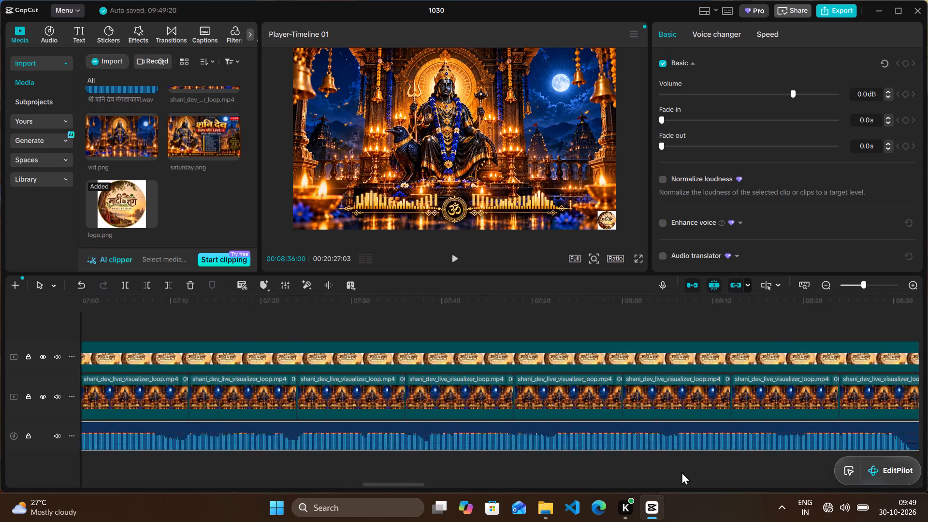
{"action": "scroll", "coordinate": [681, 472], "scroll_direction": "left", "scroll_amount": 2}
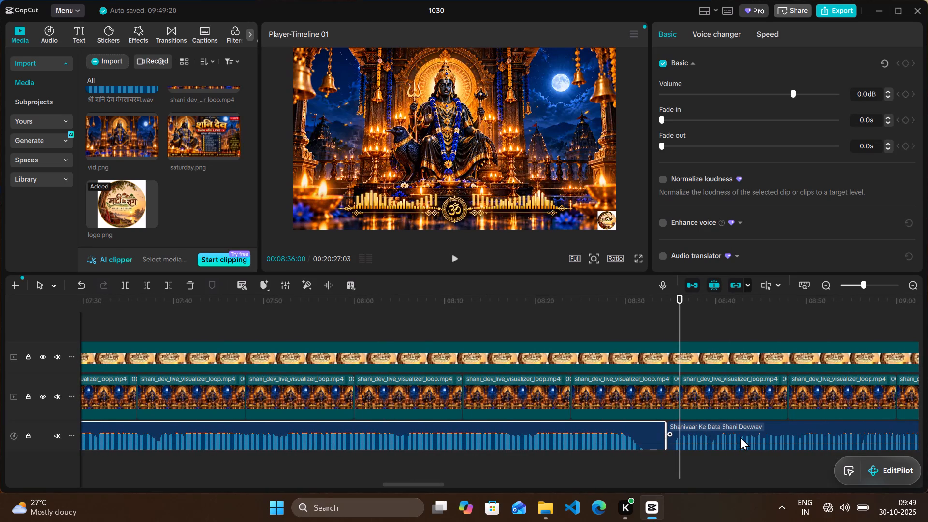
{"action": "scroll", "coordinate": [742, 434], "scroll_direction": "up", "scroll_amount": 1}
{"action": "scroll", "coordinate": [742, 434], "scroll_direction": "left", "scroll_amount": 2}
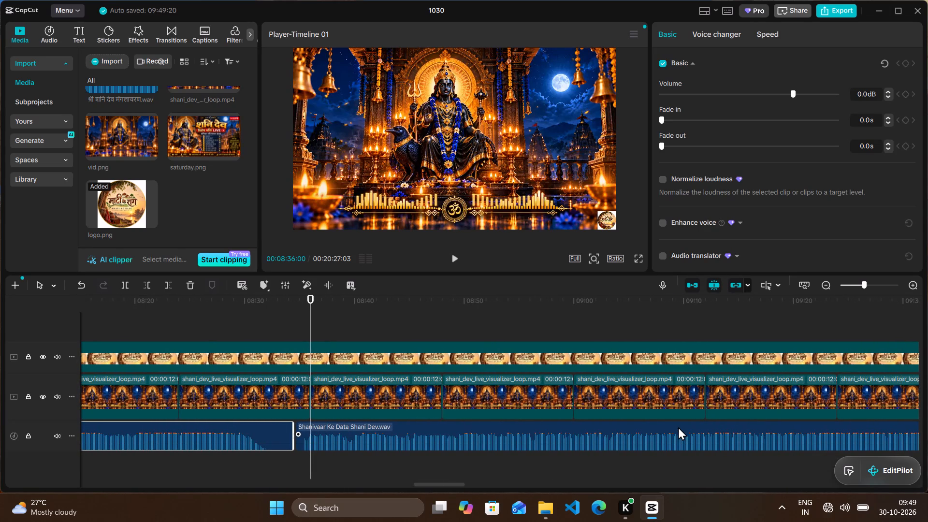
{"action": "scroll", "coordinate": [678, 427], "scroll_direction": "left", "scroll_amount": 3}
{"action": "scroll", "coordinate": [678, 427], "scroll_direction": "right", "scroll_amount": 2}
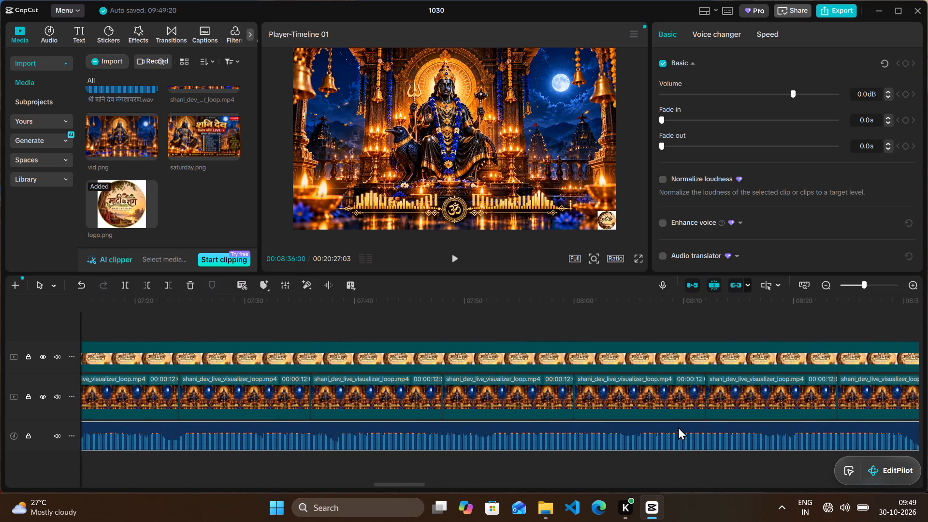
{"action": "scroll", "coordinate": [678, 427], "scroll_direction": "left", "scroll_amount": 2}
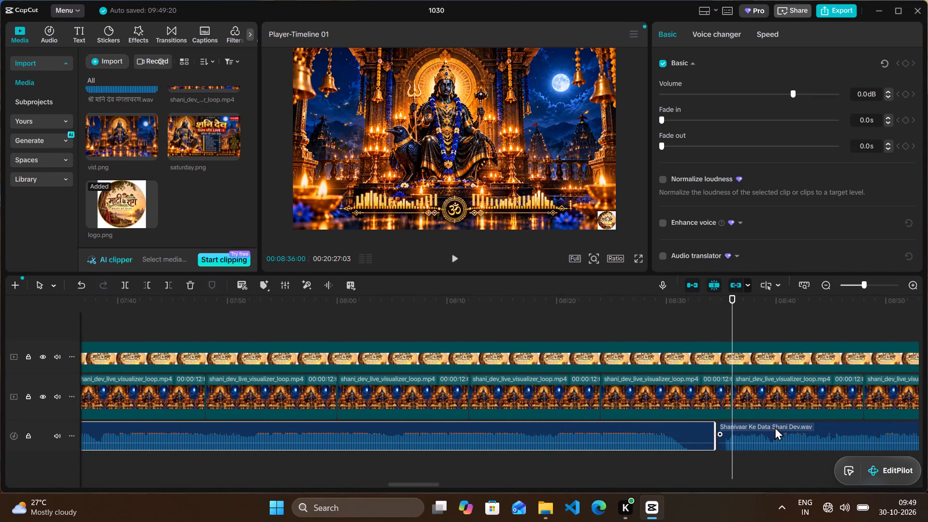
{"action": "left_click", "coordinate": [775, 427]}
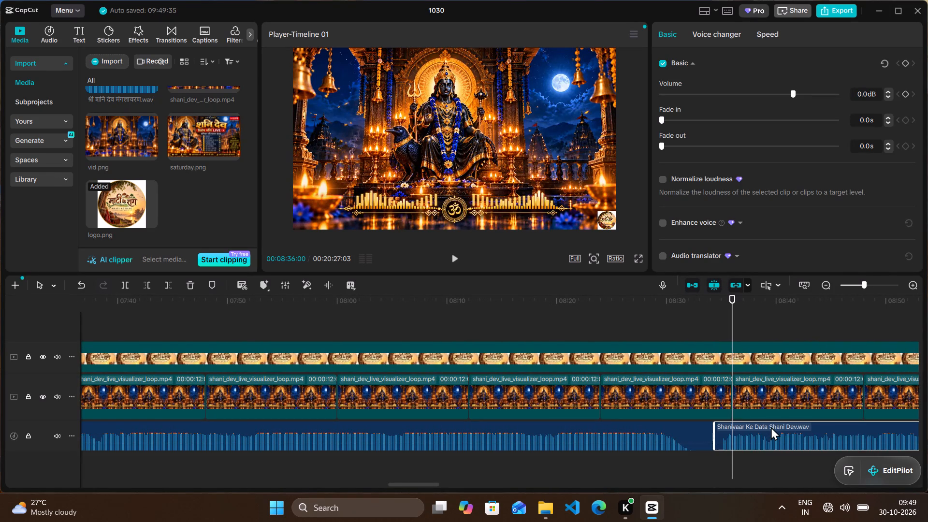
Move Shani Dev Ki Mahima.wav back to the end of the Shanivaar Ke Data clip, at about 11:33.
{"action": "scroll", "coordinate": [771, 427], "scroll_direction": "left", "scroll_amount": 10}
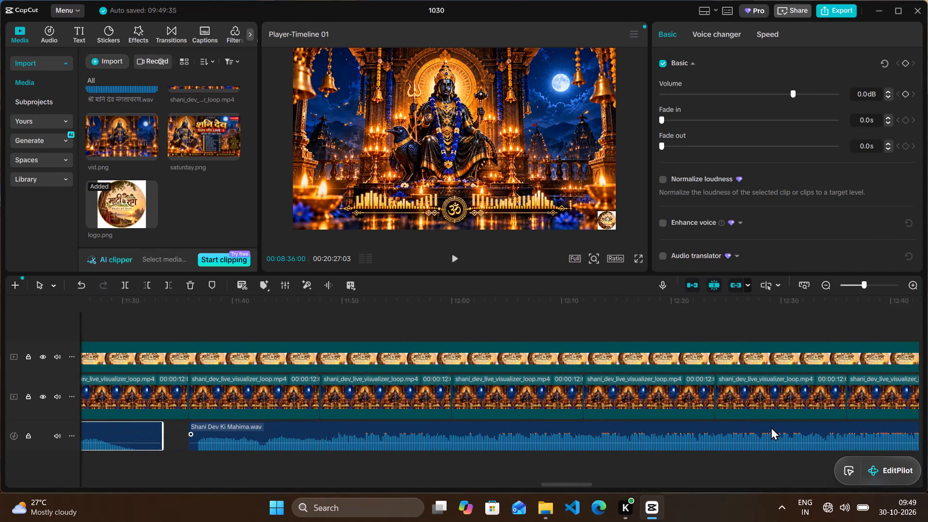
{"action": "scroll", "coordinate": [771, 427], "scroll_direction": "left", "scroll_amount": 1}
{"action": "left_click_drag", "start_coordinate": [771, 427], "coordinate": [753, 427]}
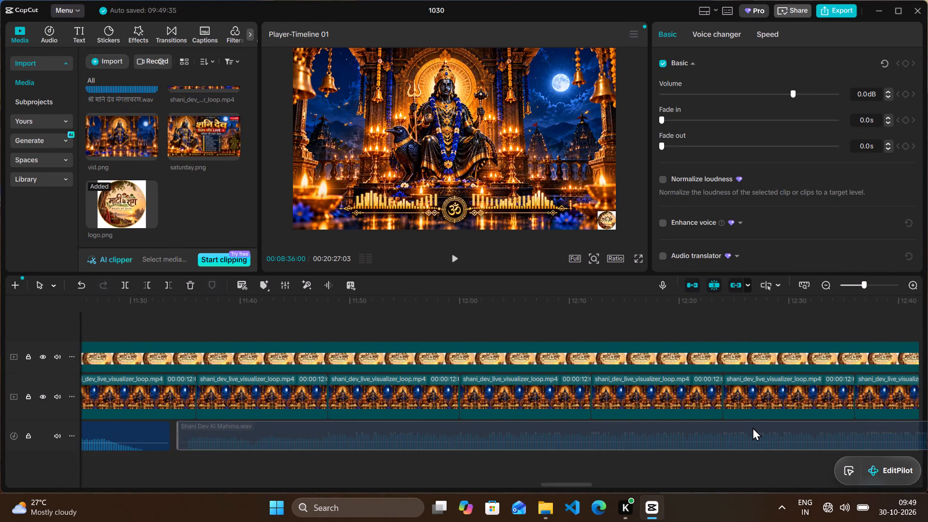
{"action": "left_click_drag", "start_coordinate": [753, 427], "coordinate": [749, 428]}
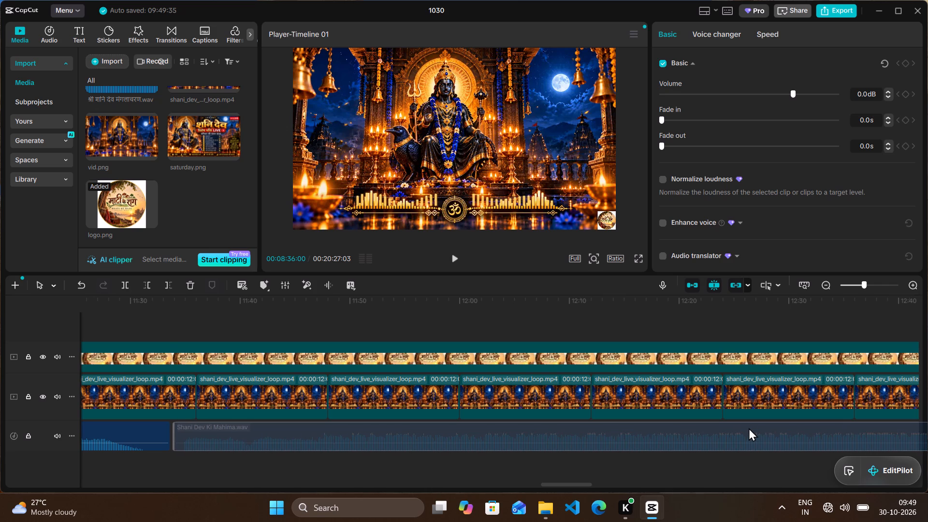
{"action": "left_click_drag", "start_coordinate": [749, 428], "coordinate": [747, 428]}
Move Shani Dev Shayan Aarti.wav back to the end of the Ki Mahima clip, at about 14:29.
{"action": "scroll", "coordinate": [747, 428], "scroll_direction": "left", "scroll_amount": 3}
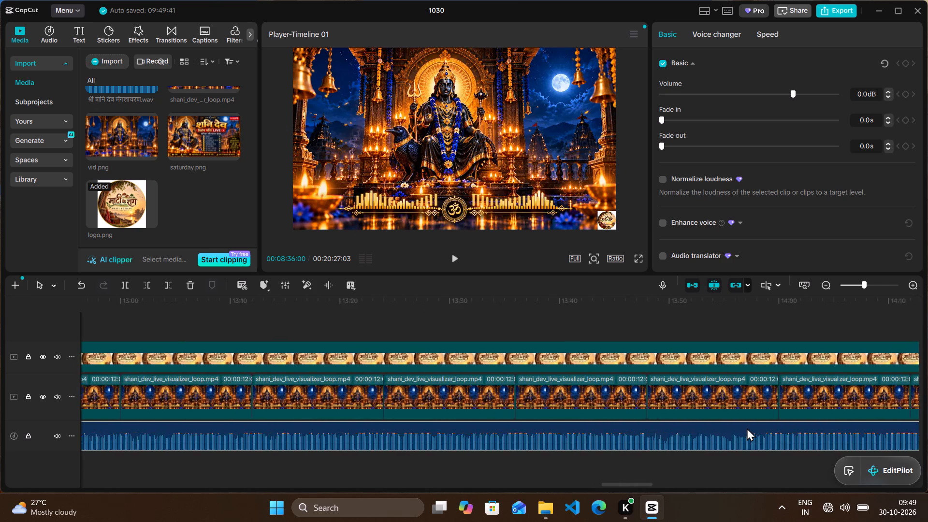
{"action": "scroll", "coordinate": [747, 428], "scroll_direction": "left", "scroll_amount": 3}
{"action": "left_click_drag", "start_coordinate": [747, 428], "coordinate": [740, 427]}
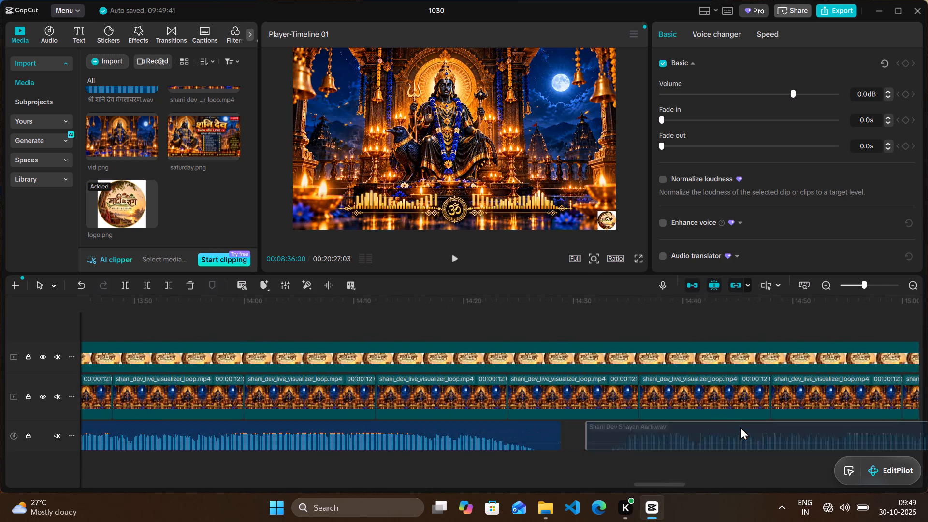
{"action": "left_click_drag", "start_coordinate": [740, 427], "coordinate": [721, 429]}
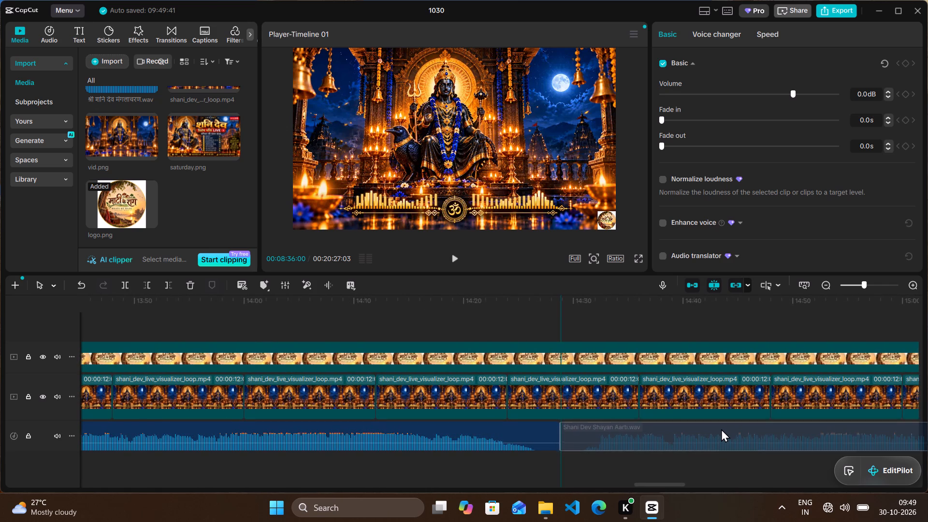
Move the last audio clip, Deep Jalaun Shani Darbar Mein.wav, back to the end of the Shayan Aarti clip, at about 17:27.
{"action": "scroll", "coordinate": [721, 429], "scroll_direction": "left", "scroll_amount": 12}
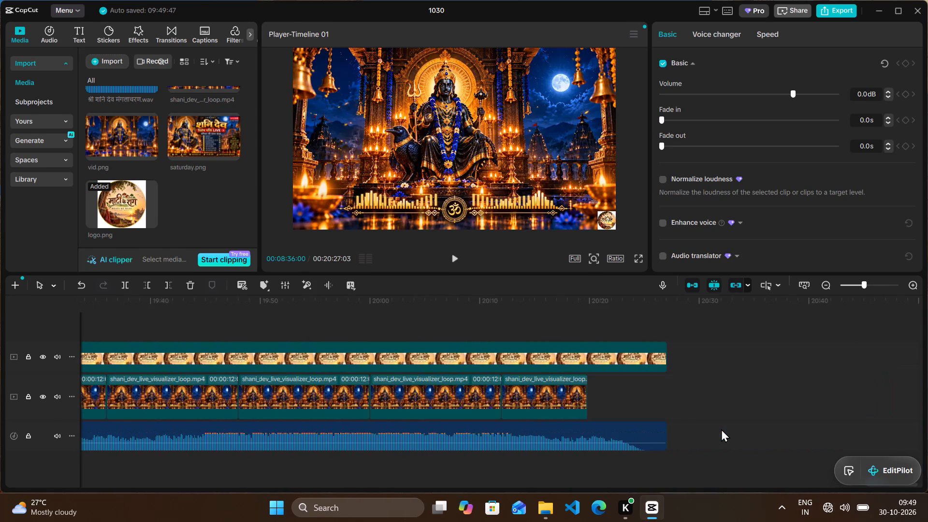
{"action": "left_click_drag", "start_coordinate": [640, 428], "coordinate": [637, 428]}
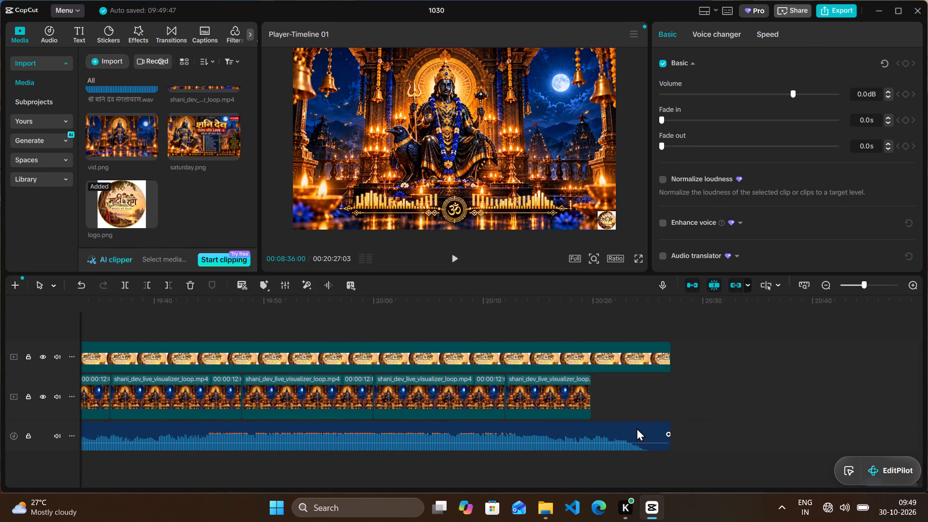
{"action": "left_click_drag", "start_coordinate": [637, 428], "coordinate": [635, 427]}
{"action": "scroll", "coordinate": [635, 427], "scroll_direction": "right", "scroll_amount": 2}
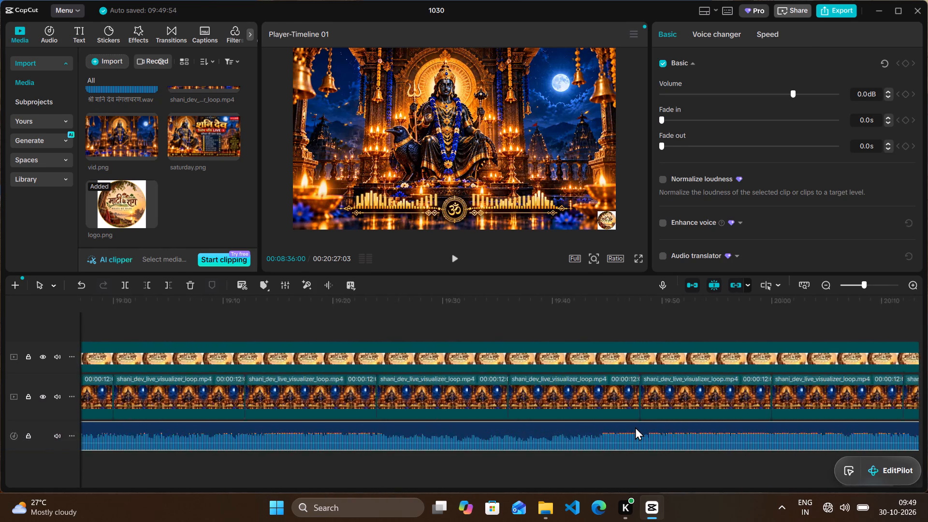
{"action": "scroll", "coordinate": [635, 427], "scroll_direction": "right", "scroll_amount": 4}
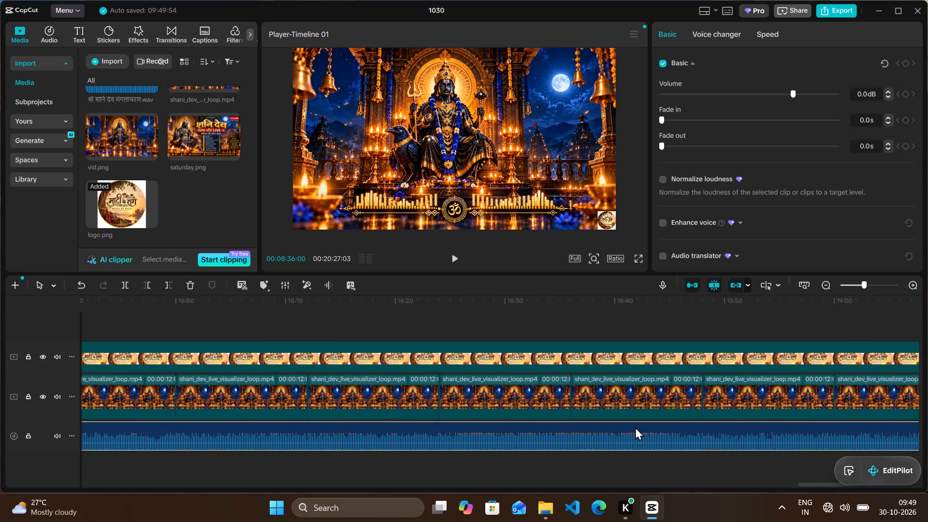
{"action": "scroll", "coordinate": [635, 427], "scroll_direction": "right", "scroll_amount": 2}
{"action": "left_click_drag", "start_coordinate": [599, 429], "coordinate": [580, 430]}
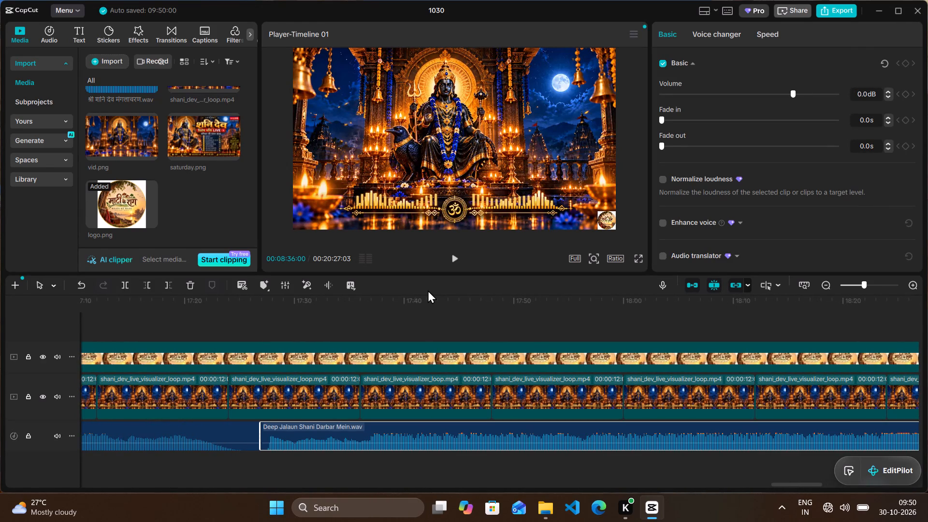
Play the assembled video from 00:00 to review the looped footage, logo and audio.
{"action": "scroll", "coordinate": [431, 366], "scroll_direction": "right", "scroll_amount": 19}
{"action": "scroll", "coordinate": [431, 366], "scroll_direction": "right", "scroll_amount": 20}
{"action": "scroll", "coordinate": [431, 366], "scroll_direction": "right", "scroll_amount": 10}
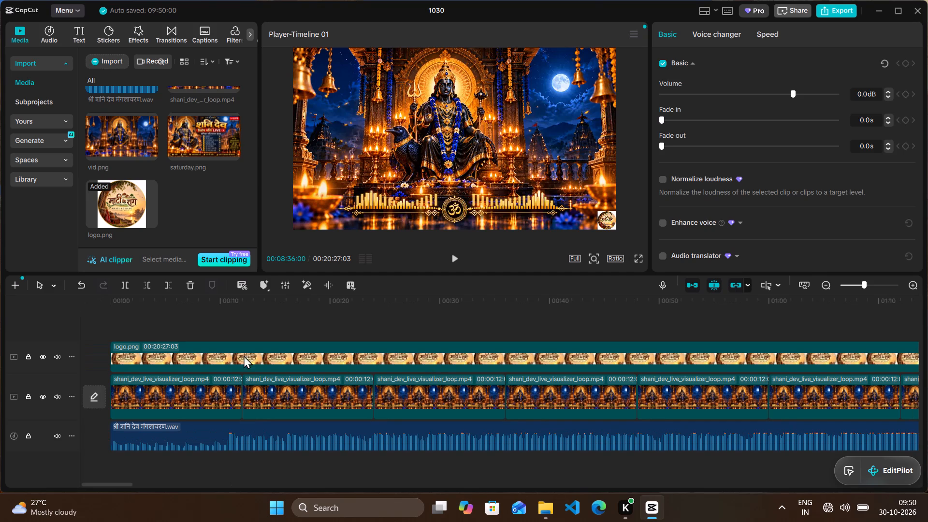
{"action": "left_click", "coordinate": [102, 314]}
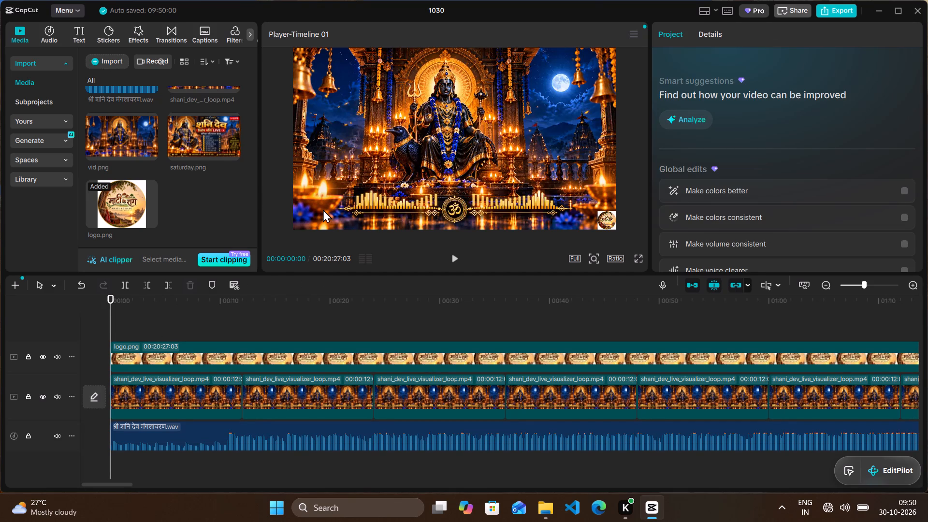
{"action": "key", "text": "space"}
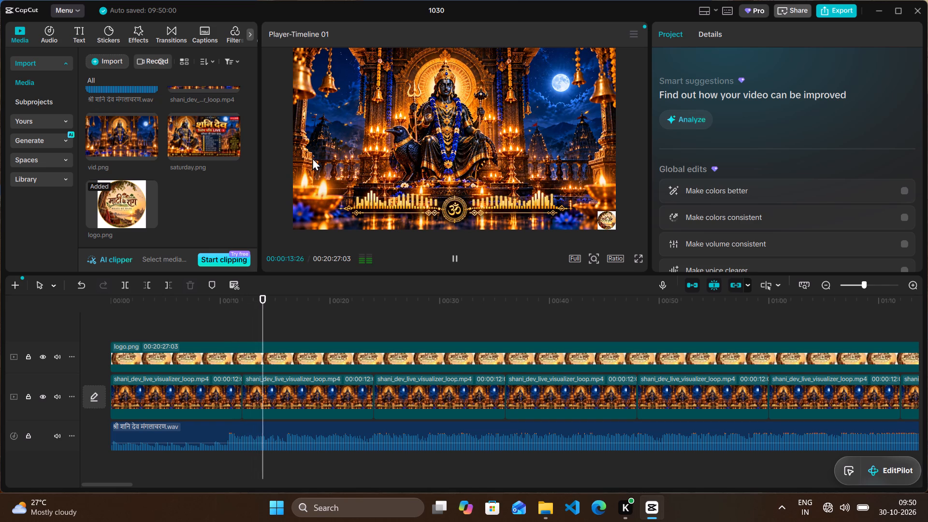
Open the video effects library.
{"action": "left_click", "coordinate": [133, 36]}
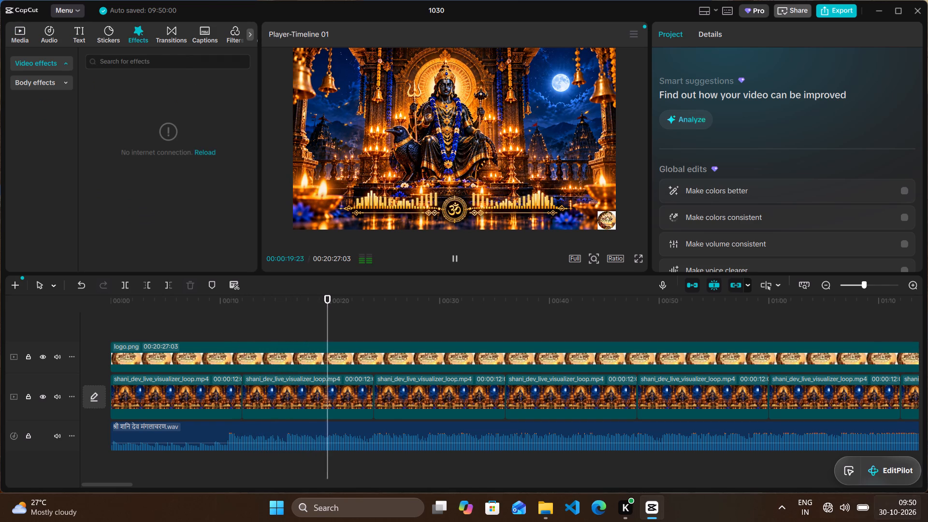
Turn the computer's Wi-Fi off and back on to try restoring the internet connection for the effects library.
{"action": "left_click", "coordinate": [833, 505]}
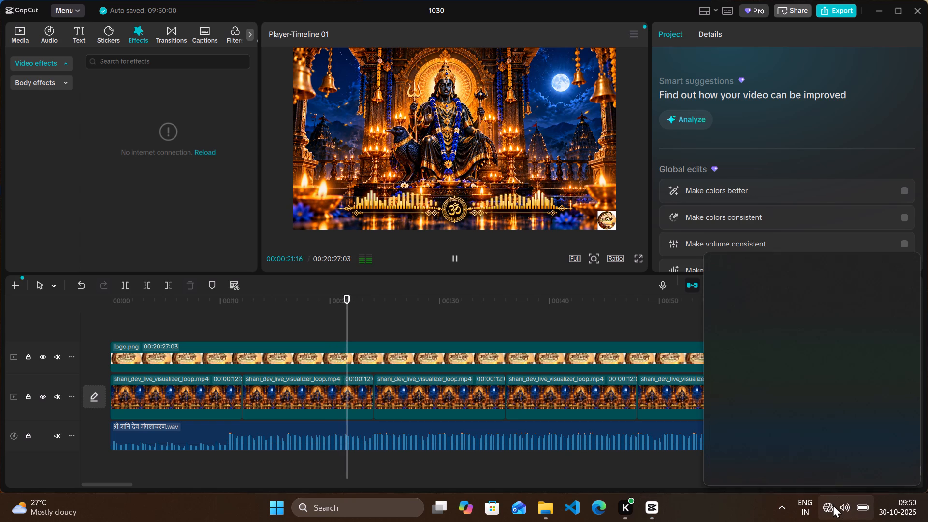
{"action": "left_click", "coordinate": [758, 287]}
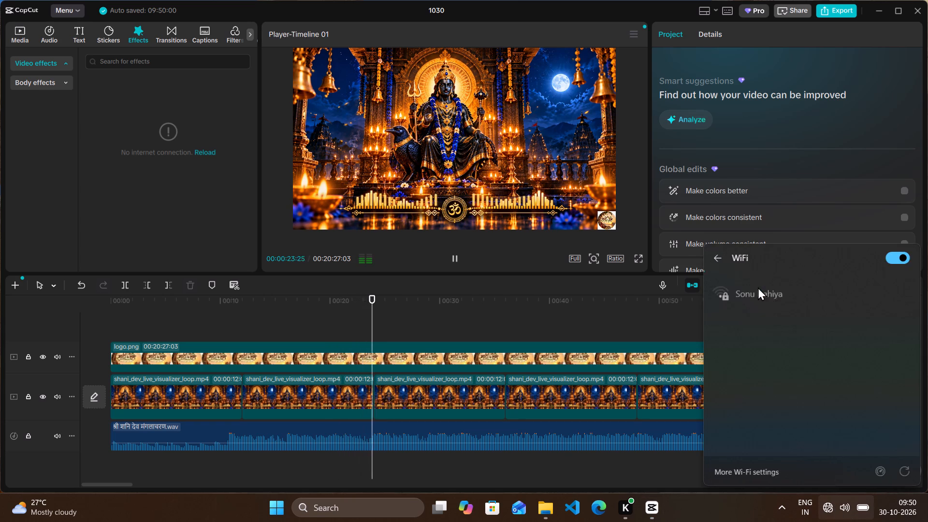
{"action": "left_click", "coordinate": [894, 257]}
{"action": "left_click", "coordinate": [894, 257]}
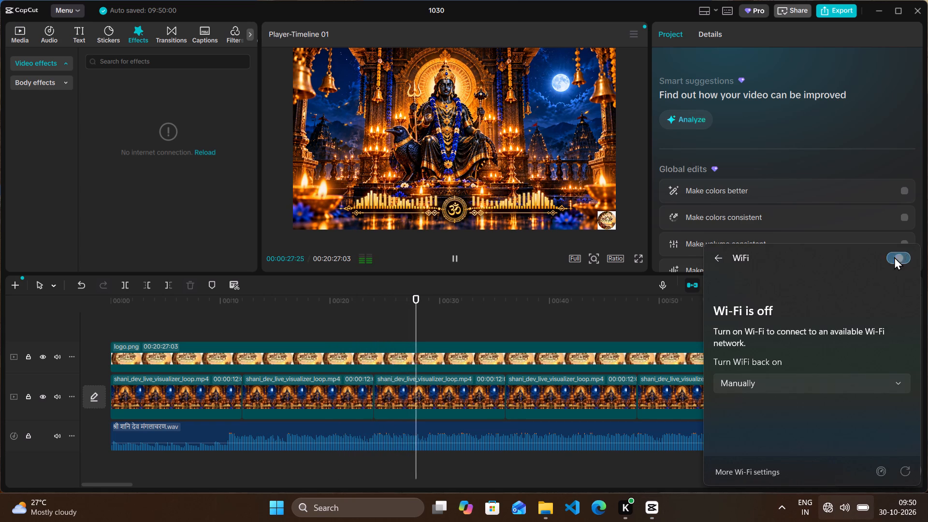
{"action": "left_click", "coordinate": [722, 254]}
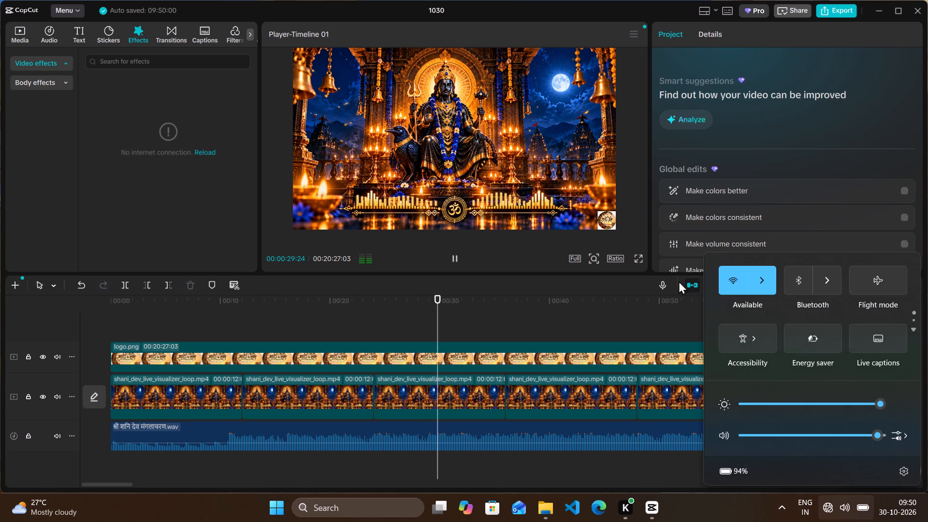
Skip playback ahead to about 00:49 and about 01:05 on the timeline to review the looping video and audio.
{"action": "left_click", "coordinate": [649, 310]}
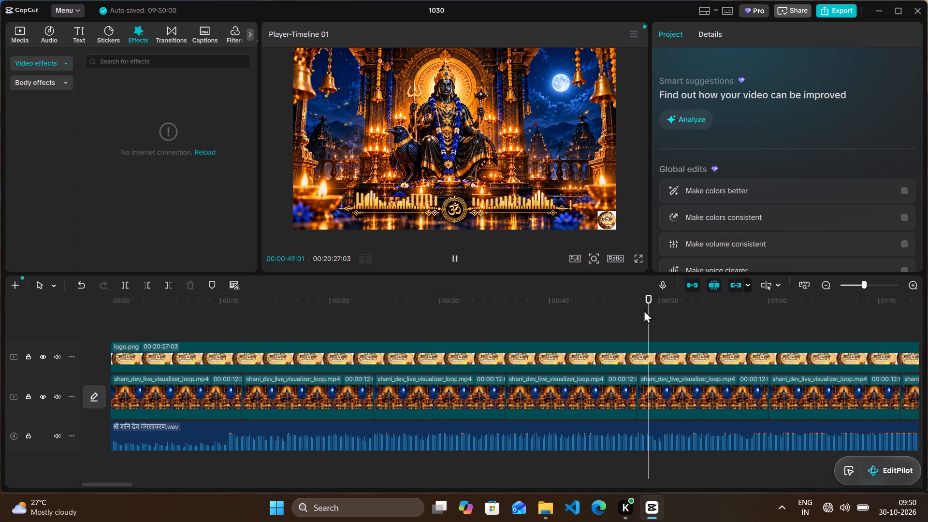
{"action": "left_click", "coordinate": [461, 259]}
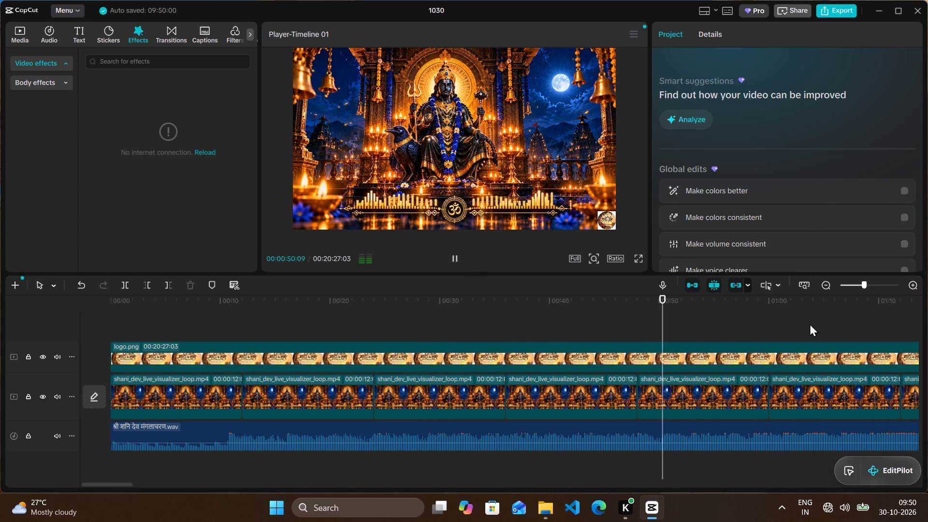
{"action": "left_click", "coordinate": [832, 312]}
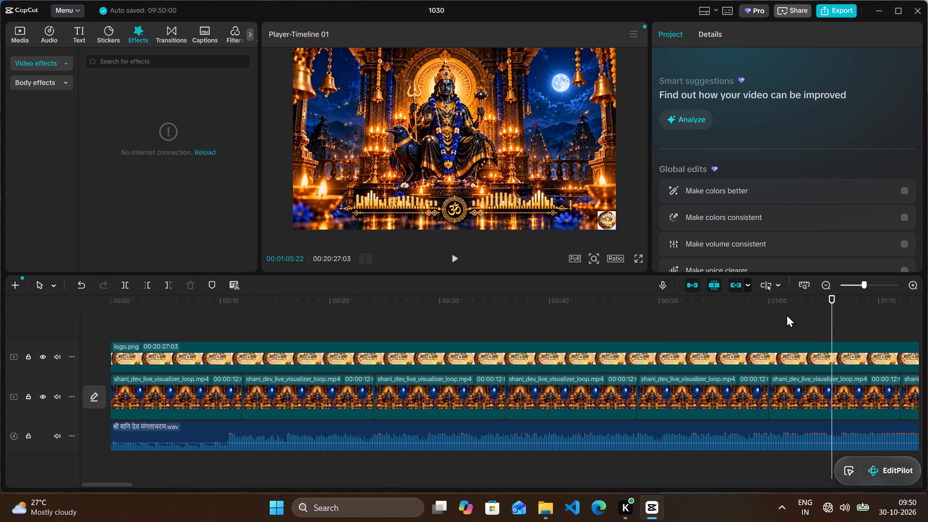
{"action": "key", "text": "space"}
{"action": "scroll", "coordinate": [738, 472], "scroll_direction": "left", "scroll_amount": 1}
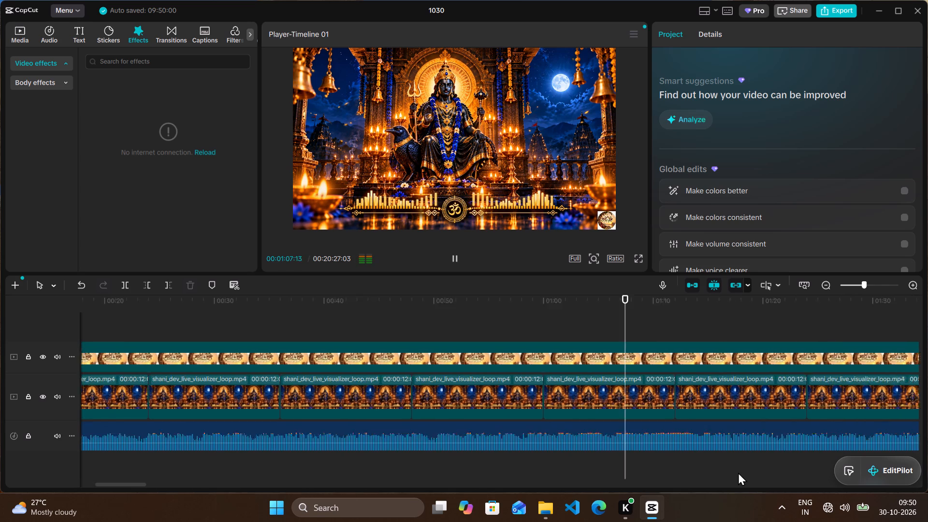
{"action": "scroll", "coordinate": [738, 472], "scroll_direction": "left", "scroll_amount": 1}
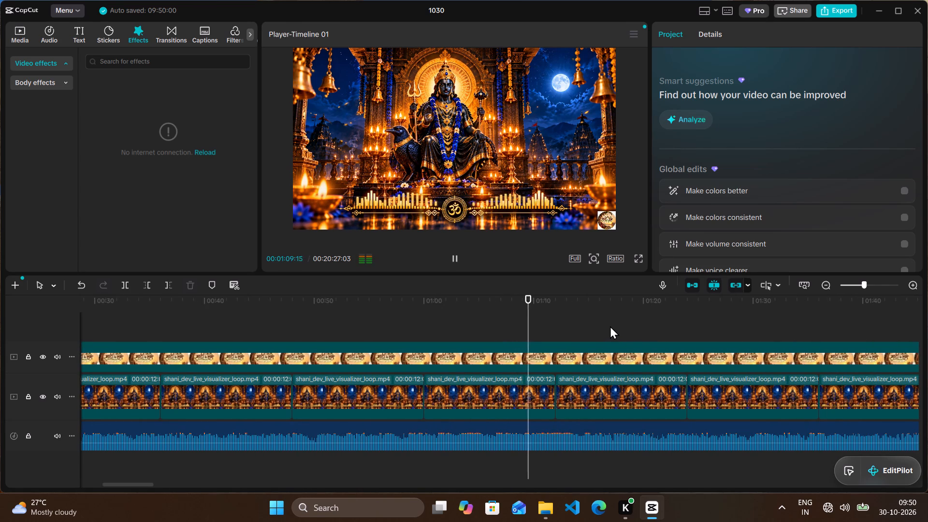
Open the Windows quick settings again.
{"action": "left_click", "coordinate": [847, 505]}
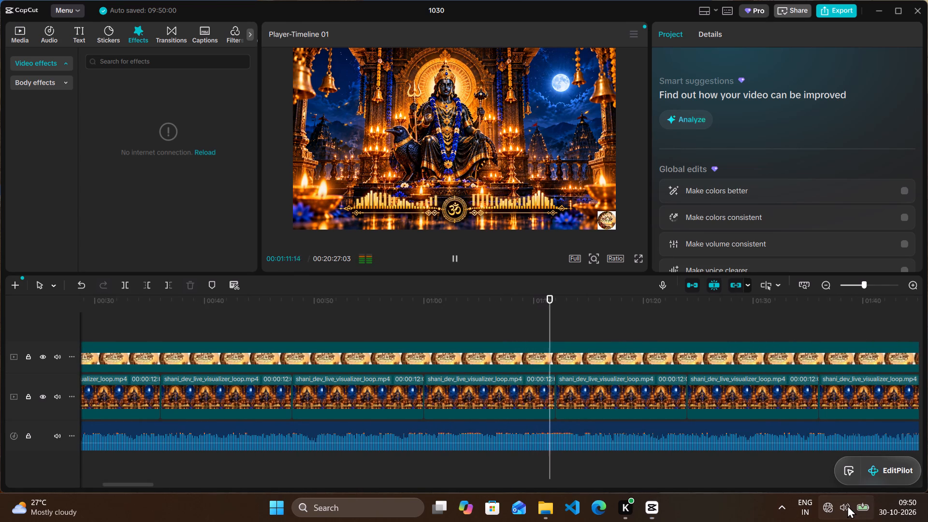
Lower the Windows system volume while the video plays.
{"action": "left_click", "coordinate": [823, 428]}
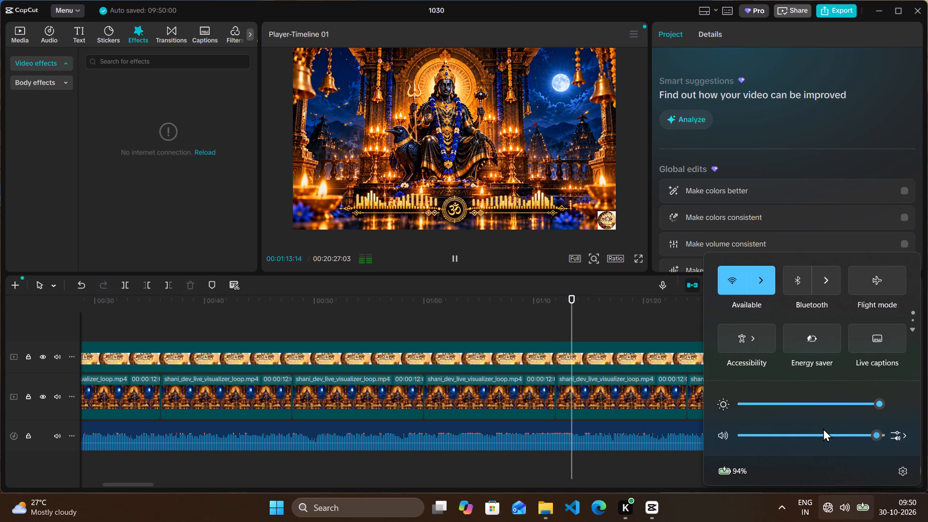
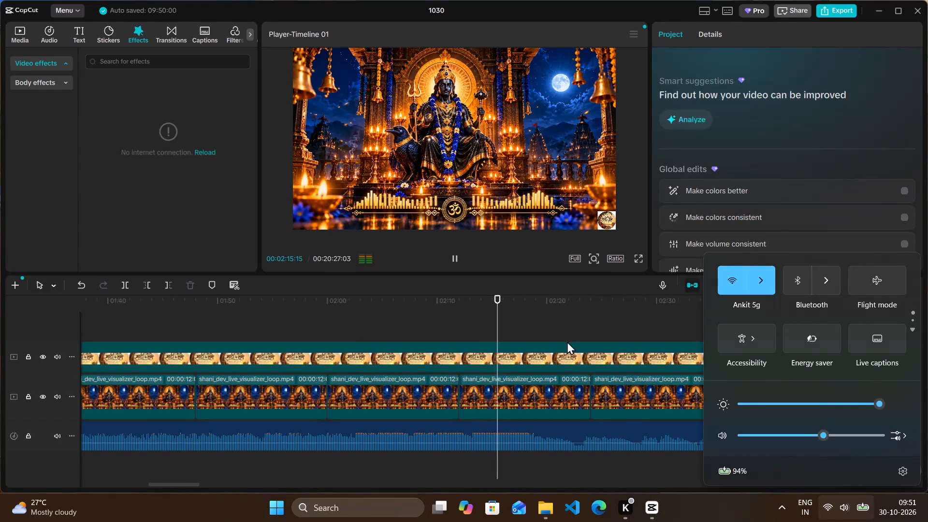
Dismiss the Windows quick settings and examine the full timeline's logo, looped footage and audio clips while the video plays.
{"action": "scroll", "coordinate": [570, 330], "scroll_direction": "left", "scroll_amount": 4}
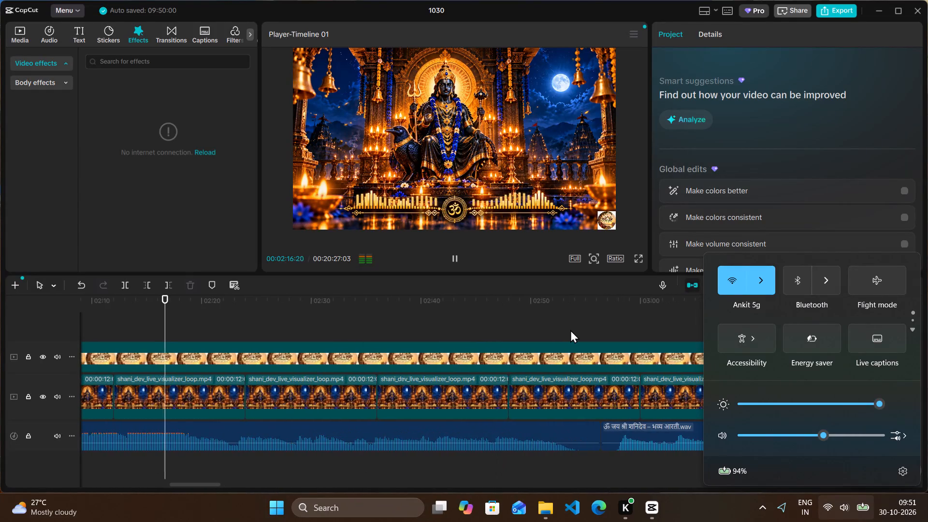
{"action": "scroll", "coordinate": [570, 330], "scroll_direction": "left", "scroll_amount": 10}
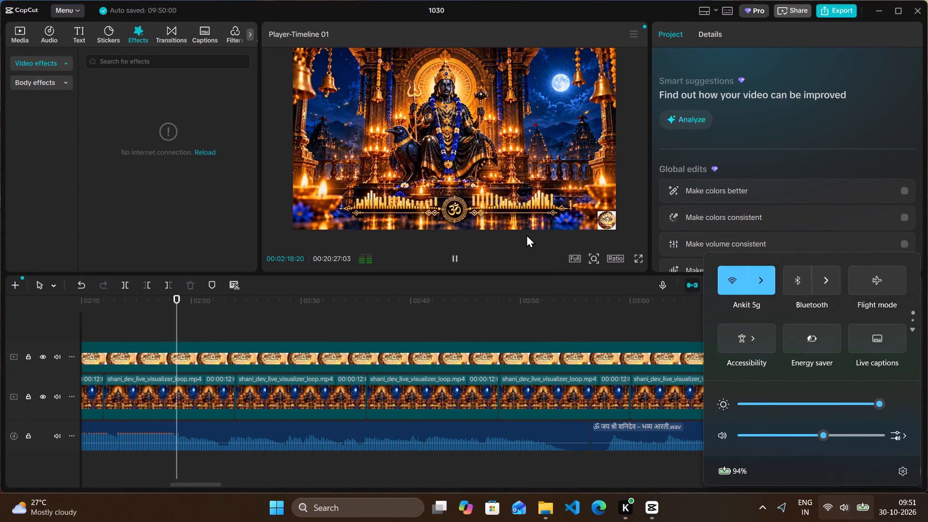
{"action": "left_click", "coordinate": [526, 234]}
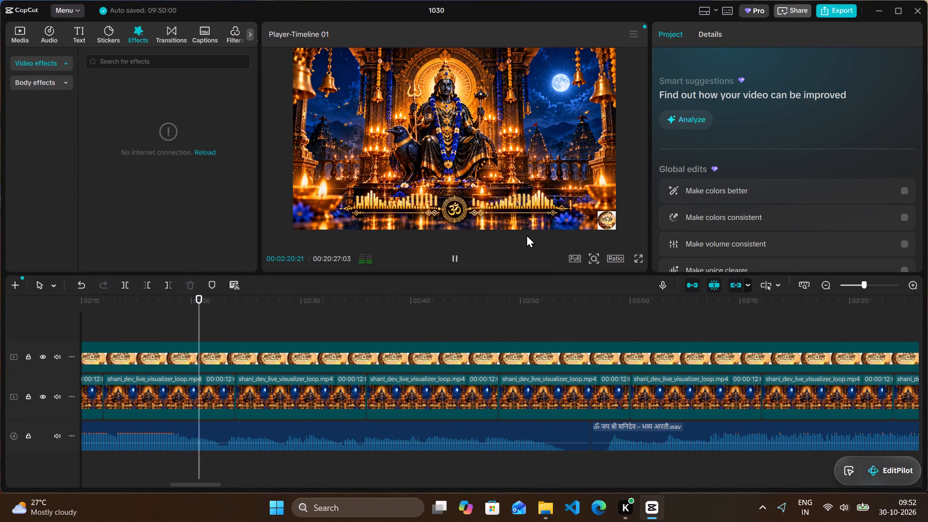
{"action": "scroll", "coordinate": [696, 341], "scroll_direction": "left", "scroll_amount": 15}
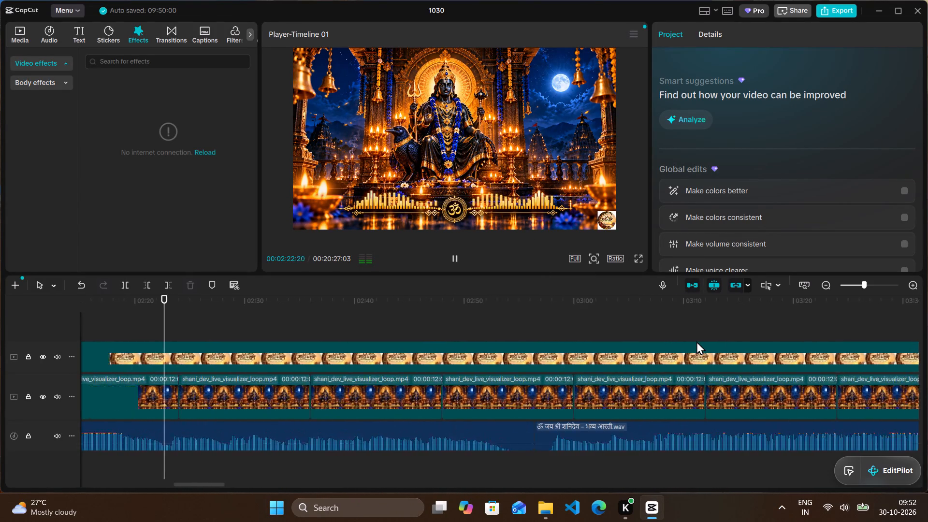
{"action": "scroll", "coordinate": [696, 341], "scroll_direction": "left", "scroll_amount": 14}
{"action": "scroll", "coordinate": [696, 341], "scroll_direction": "left", "scroll_amount": 11}
{"action": "scroll", "coordinate": [696, 341], "scroll_direction": "left", "scroll_amount": 20}
{"action": "scroll", "coordinate": [696, 341], "scroll_direction": "left", "scroll_amount": 16}
{"action": "scroll", "coordinate": [696, 341], "scroll_direction": "left", "scroll_amount": 20}
{"action": "scroll", "coordinate": [696, 341], "scroll_direction": "left", "scroll_amount": 20}
{"action": "scroll", "coordinate": [696, 341], "scroll_direction": "left", "scroll_amount": 20}
{"action": "scroll", "coordinate": [696, 341], "scroll_direction": "down", "scroll_amount": 5, "text": "ctrl"}
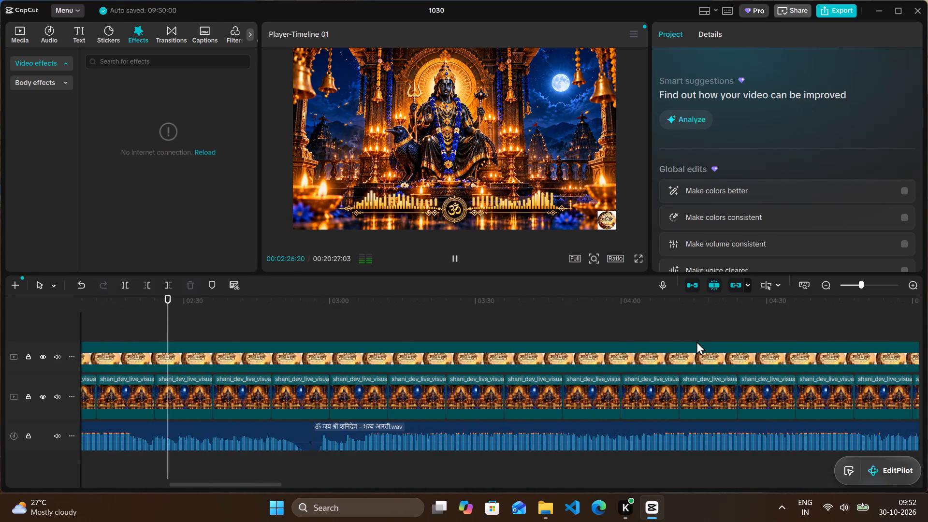
{"action": "scroll", "coordinate": [696, 341], "scroll_direction": "down", "scroll_amount": 14, "text": "ctrl"}
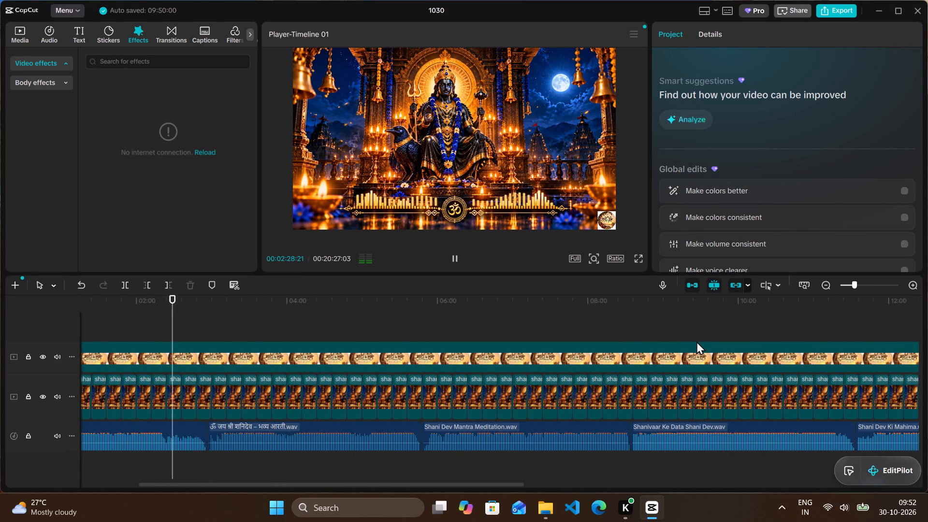
{"action": "scroll", "coordinate": [696, 341], "scroll_direction": "down", "scroll_amount": 7, "text": "ctrl"}
{"action": "scroll", "coordinate": [696, 341], "scroll_direction": "up", "scroll_amount": 7}
{"action": "scroll", "coordinate": [696, 341], "scroll_direction": "down", "scroll_amount": 3, "text": "ctrl"}
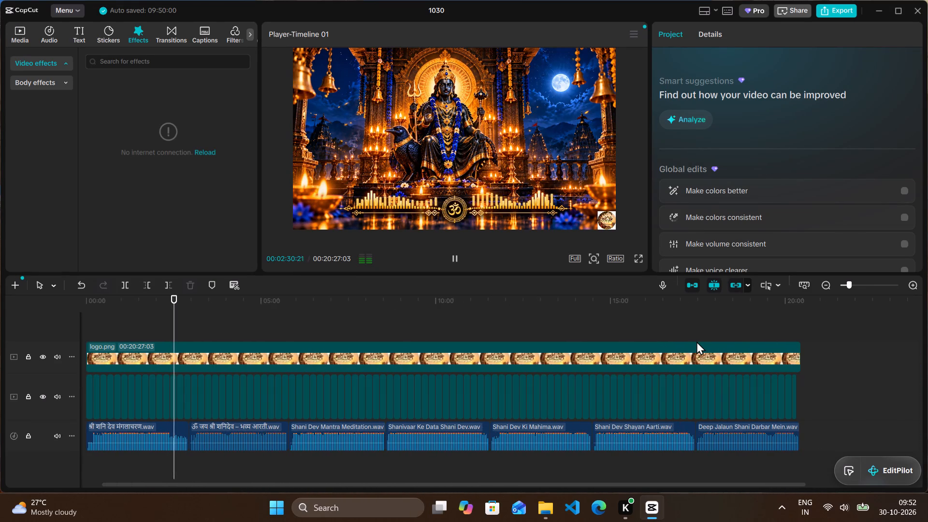
{"action": "scroll", "coordinate": [696, 341], "scroll_direction": "down", "scroll_amount": 2, "text": "ctrl"}
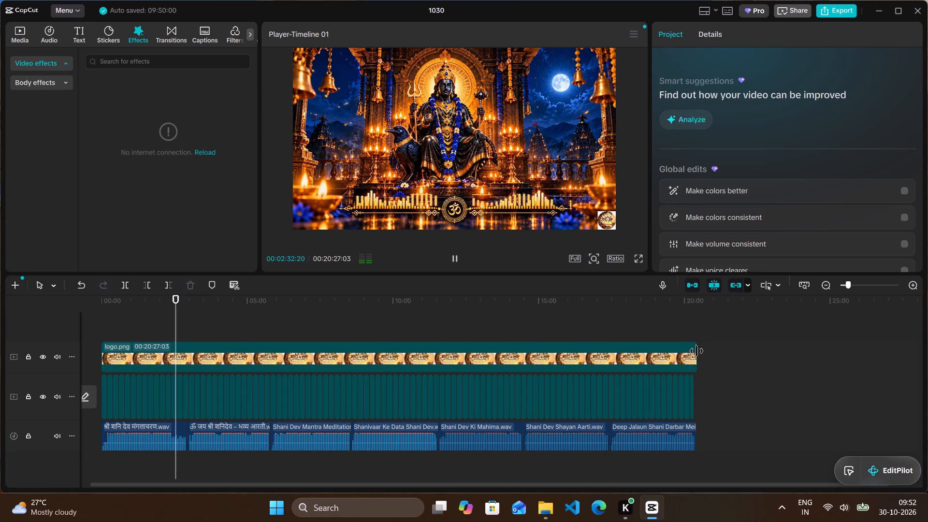
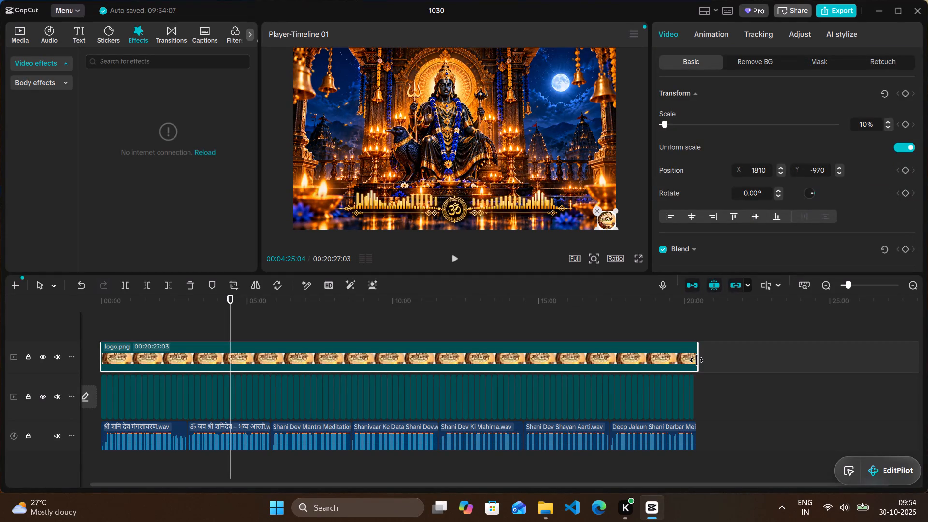
Resume playback of the assembled video from about 04:25 to continue the review.
{"action": "key", "text": "space"}
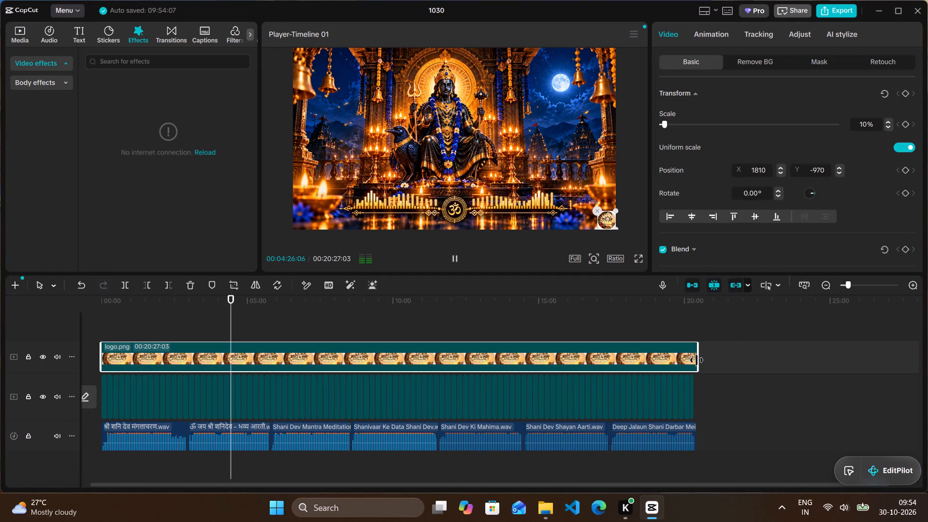
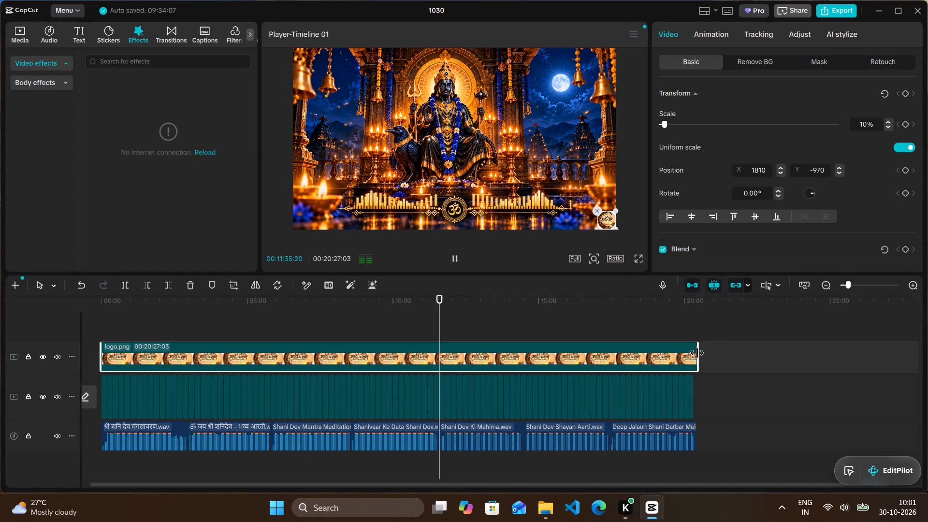
Trim the end of the logo.png clip to a duration of 00:20:24:22 so it ends with the audio.
{"action": "left_click", "coordinate": [697, 353]}
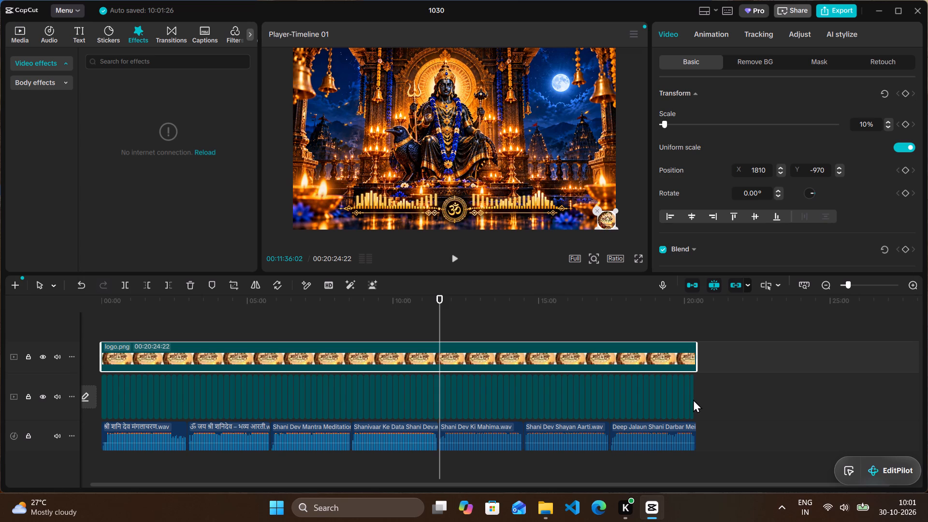
{"action": "left_click", "coordinate": [695, 399]}
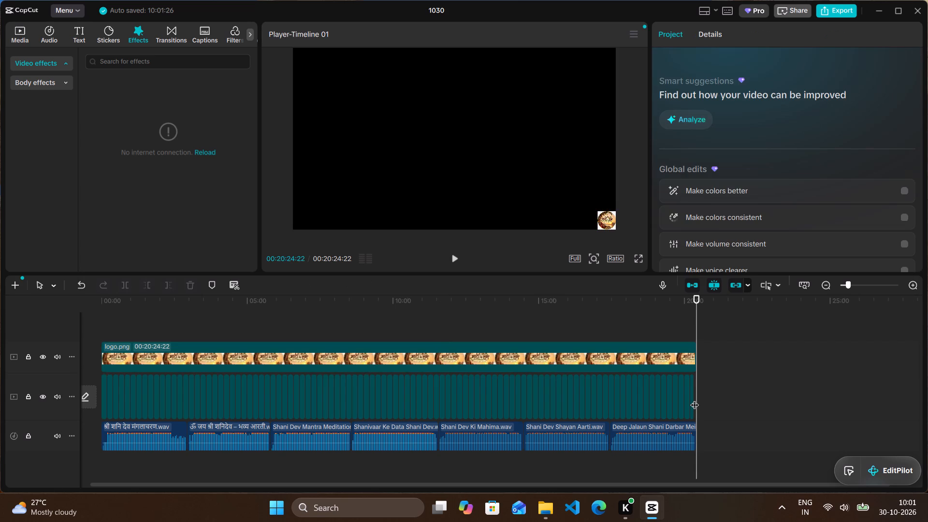
{"action": "left_click", "coordinate": [691, 398]}
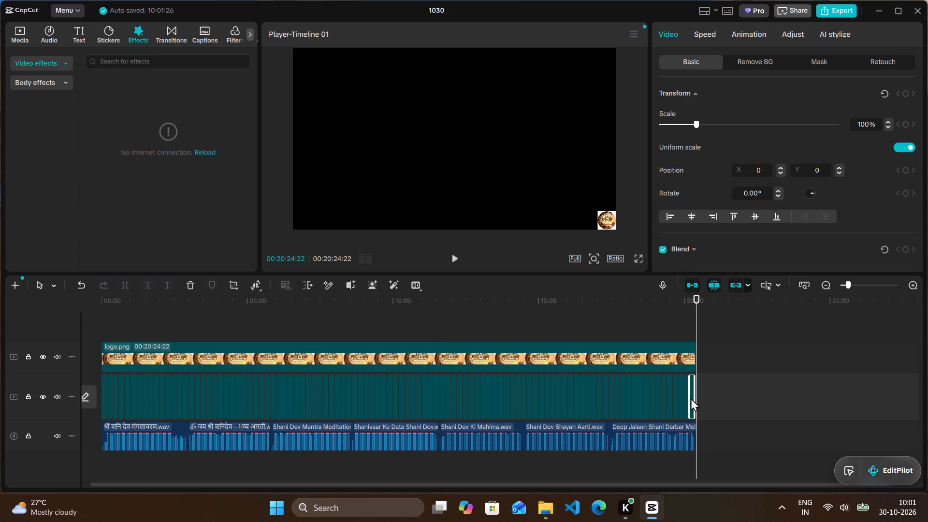
{"action": "left_click", "coordinate": [740, 379]}
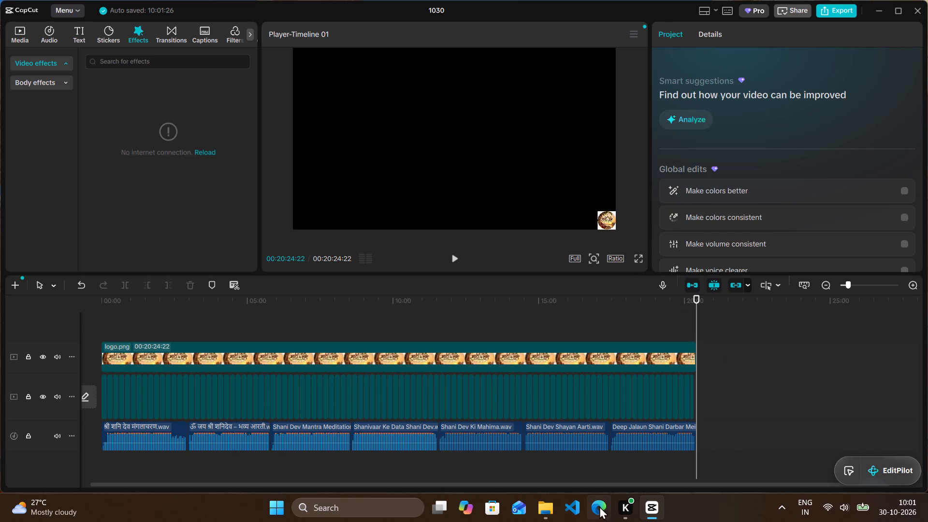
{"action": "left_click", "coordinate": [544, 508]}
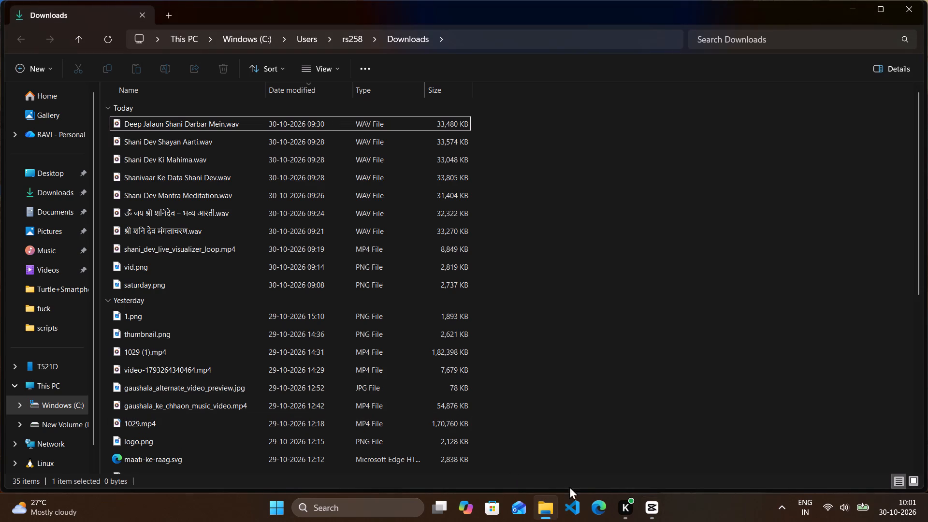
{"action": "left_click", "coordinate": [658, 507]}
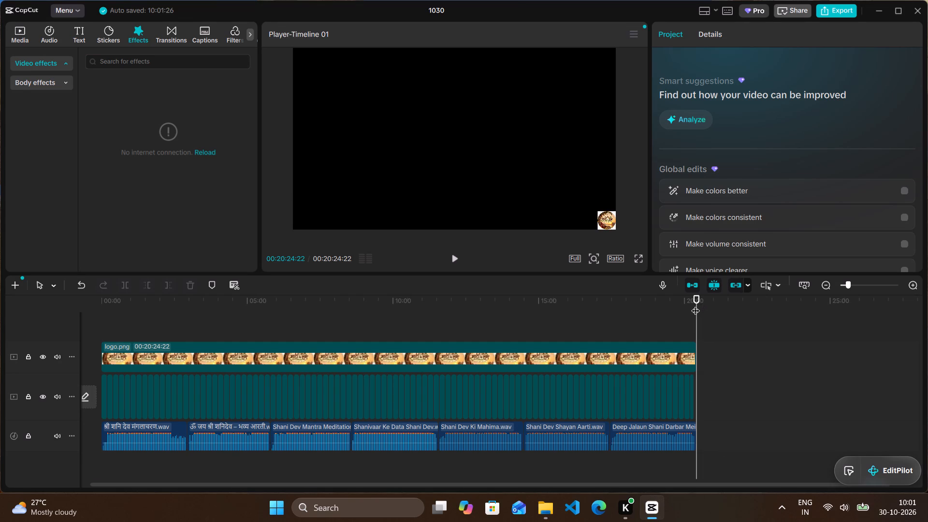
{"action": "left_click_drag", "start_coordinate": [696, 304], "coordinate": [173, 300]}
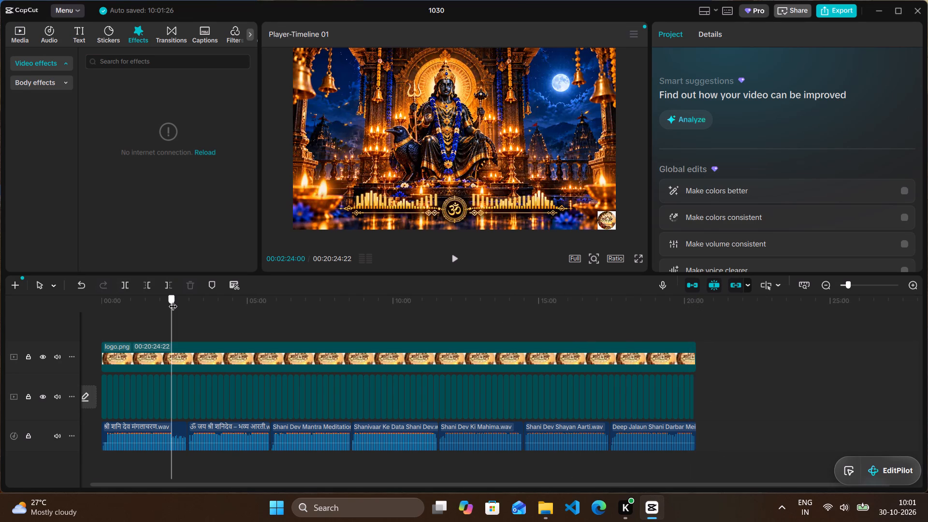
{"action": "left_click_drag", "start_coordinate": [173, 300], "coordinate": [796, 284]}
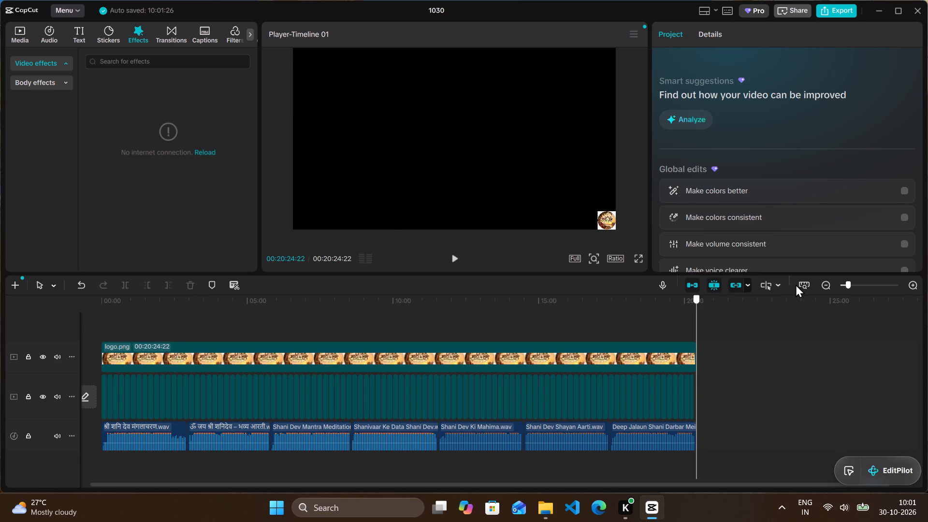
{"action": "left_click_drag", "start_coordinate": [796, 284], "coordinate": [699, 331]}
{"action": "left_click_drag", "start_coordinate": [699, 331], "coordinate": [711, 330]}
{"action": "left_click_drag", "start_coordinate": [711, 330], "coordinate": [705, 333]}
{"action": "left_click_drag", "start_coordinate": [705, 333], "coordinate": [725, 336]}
{"action": "left_click", "coordinate": [602, 508]}
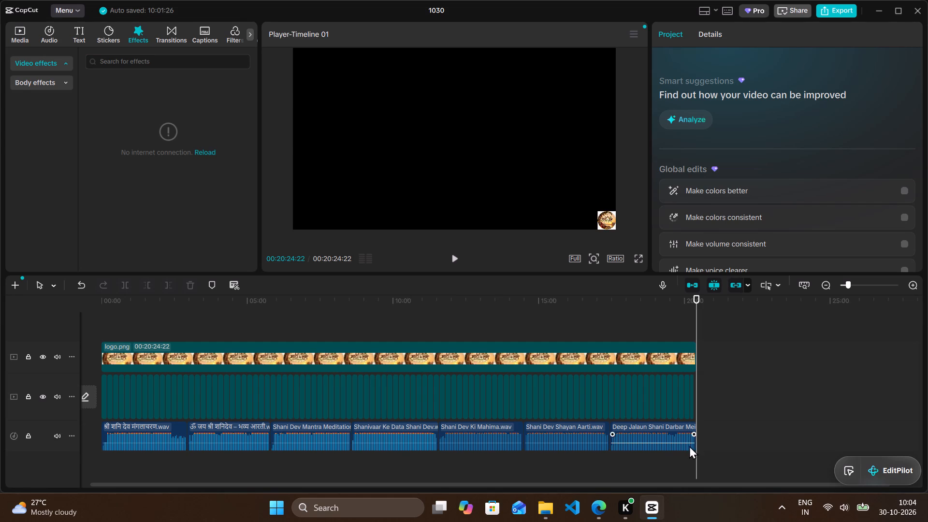
{"action": "left_click", "coordinate": [596, 507]}
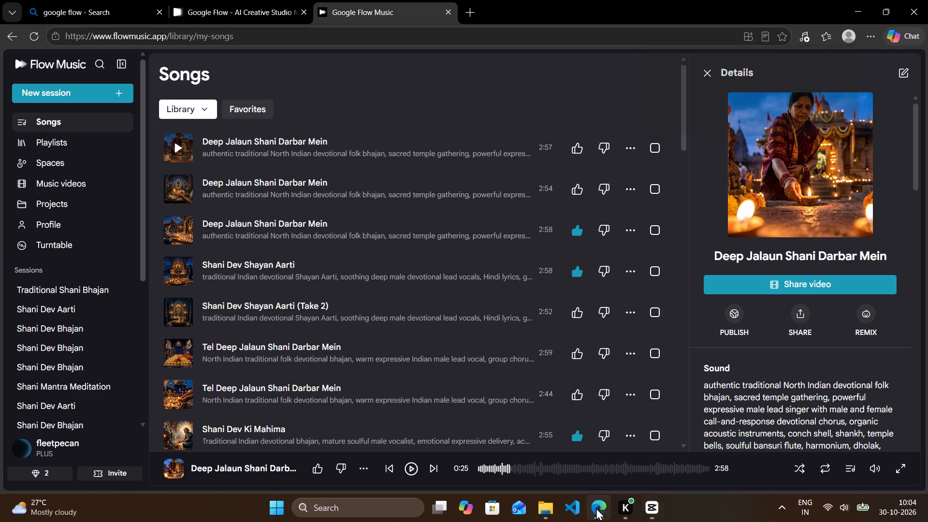
{"action": "left_click", "coordinate": [927, 9]}
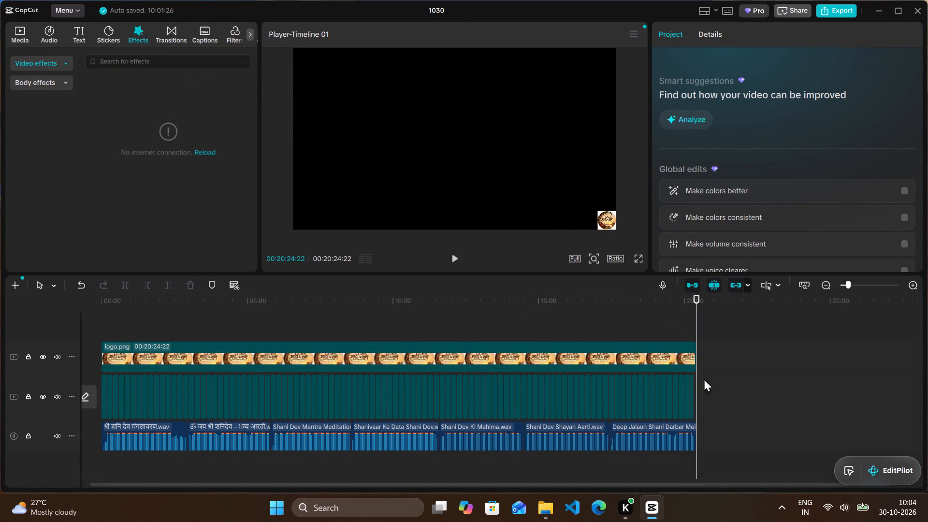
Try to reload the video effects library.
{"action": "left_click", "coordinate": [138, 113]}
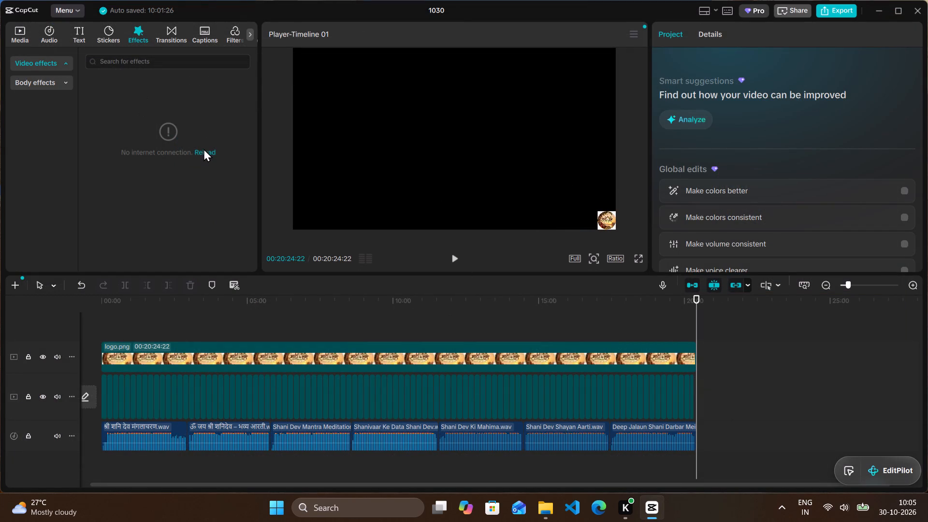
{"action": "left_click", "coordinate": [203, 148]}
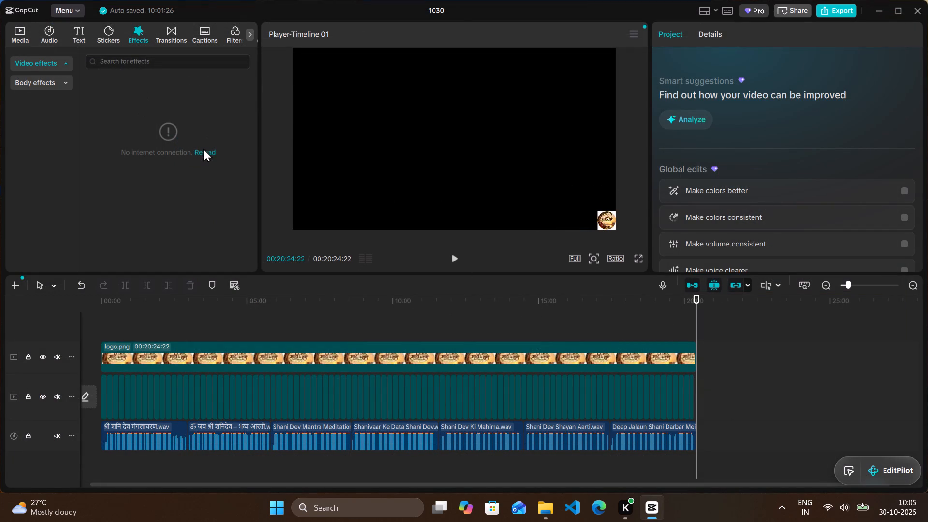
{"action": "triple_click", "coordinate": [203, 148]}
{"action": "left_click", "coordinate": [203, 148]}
Import the seven newly downloaded WAV songs from Downloads, from "Deep Jalaun Shani Darbar Mein (1)" through "श्री शनि देव मंगलाचरण (Take 2)".
{"action": "left_click", "coordinate": [12, 31]}
{"action": "scroll", "coordinate": [205, 215], "scroll_direction": "up", "scroll_amount": 1}
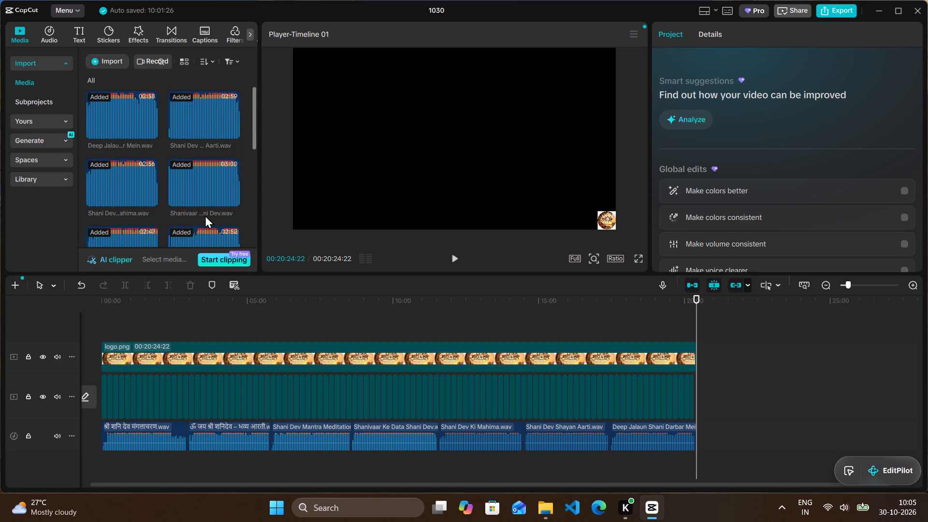
{"action": "scroll", "coordinate": [205, 215], "scroll_direction": "up", "scroll_amount": 1}
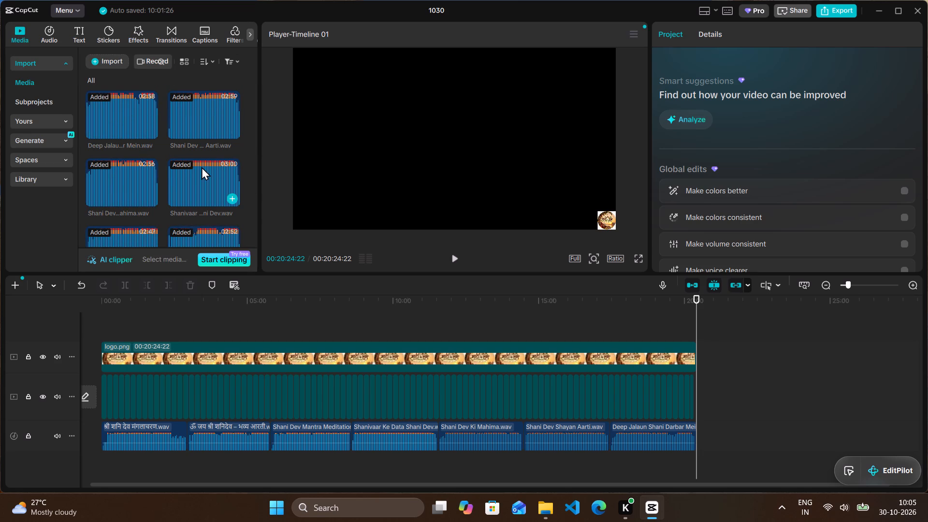
{"action": "scroll", "coordinate": [202, 167], "scroll_direction": "down", "scroll_amount": 8}
{"action": "left_click", "coordinate": [192, 204]}
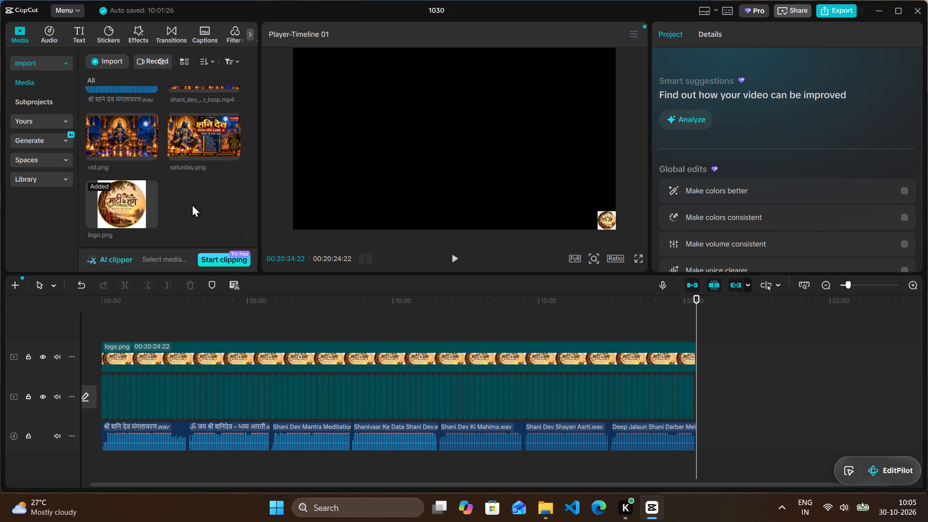
{"action": "key", "text": "ctrl+i"}
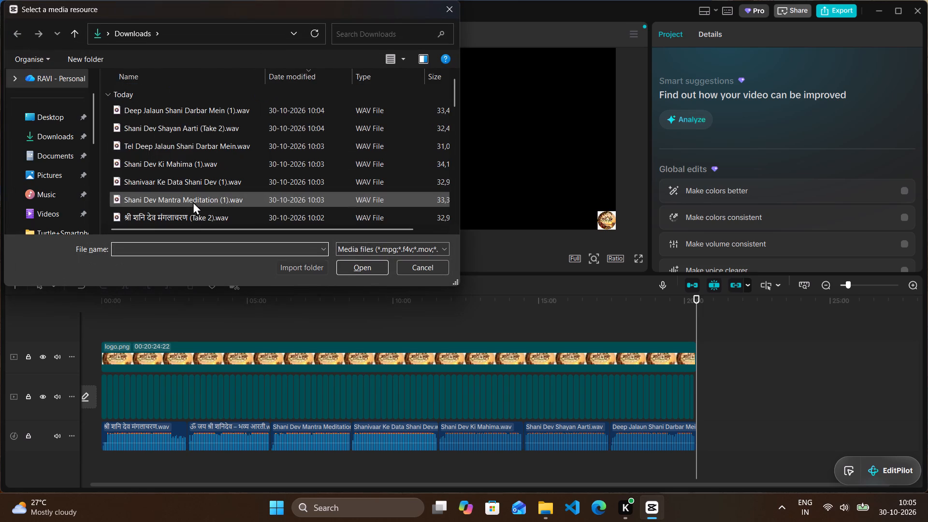
{"action": "left_click", "coordinate": [246, 112]}
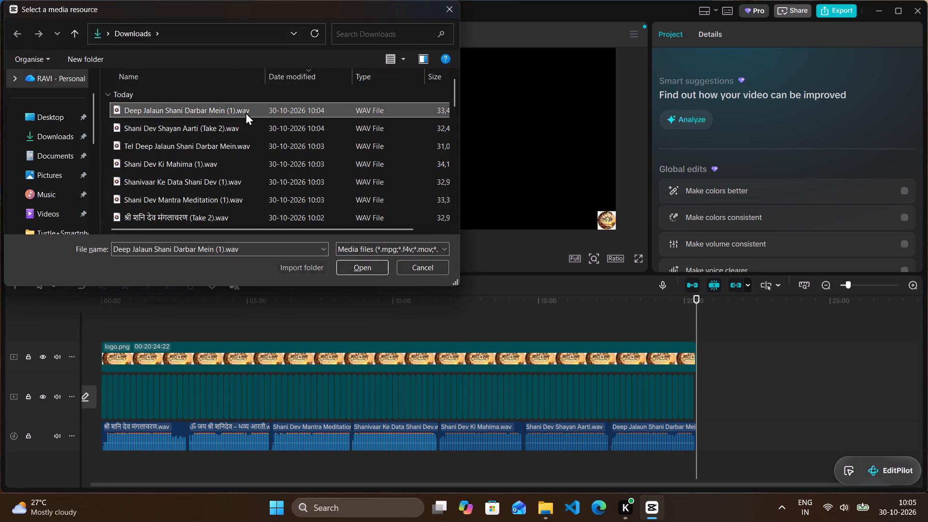
{"action": "key", "text": "shift+Down"}
{"action": "key", "text": "shift+Down"}
{"action": "key", "text": "shift+Down"}
{"action": "key", "text": "shift+Down"}
{"action": "key", "text": "shift+Down"}
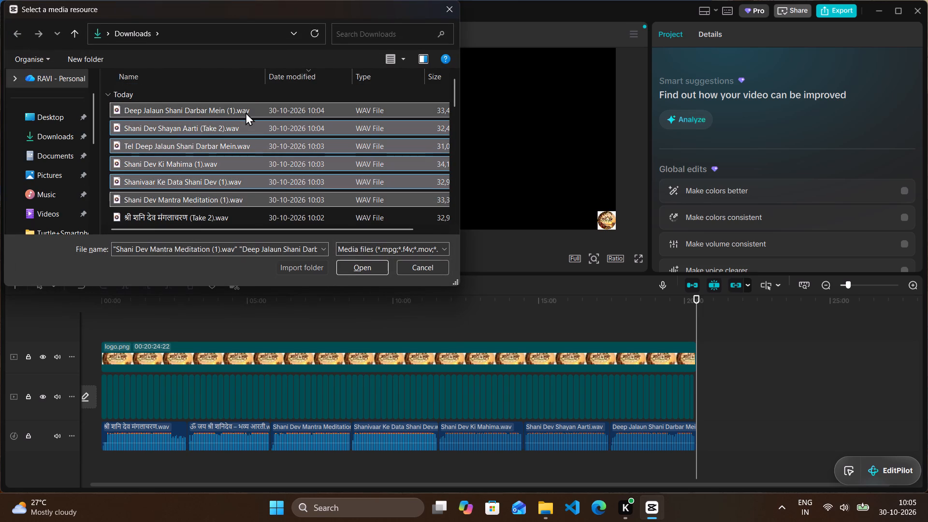
{"action": "key", "text": "shift+Down"}
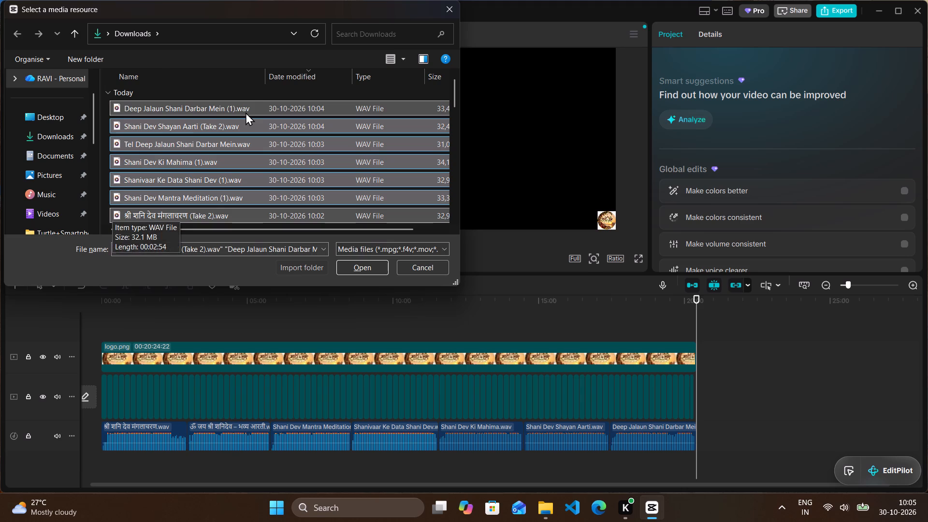
{"action": "key", "text": "Return"}
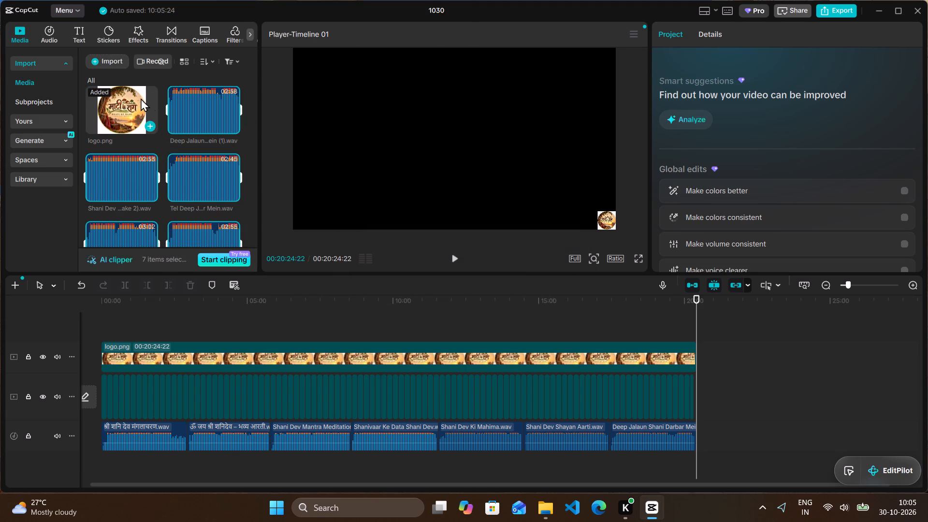
Add all seven imported songs together to the audio track at the playhead, directly after the existing songs.
{"action": "scroll", "coordinate": [199, 179], "scroll_direction": "down", "scroll_amount": 1}
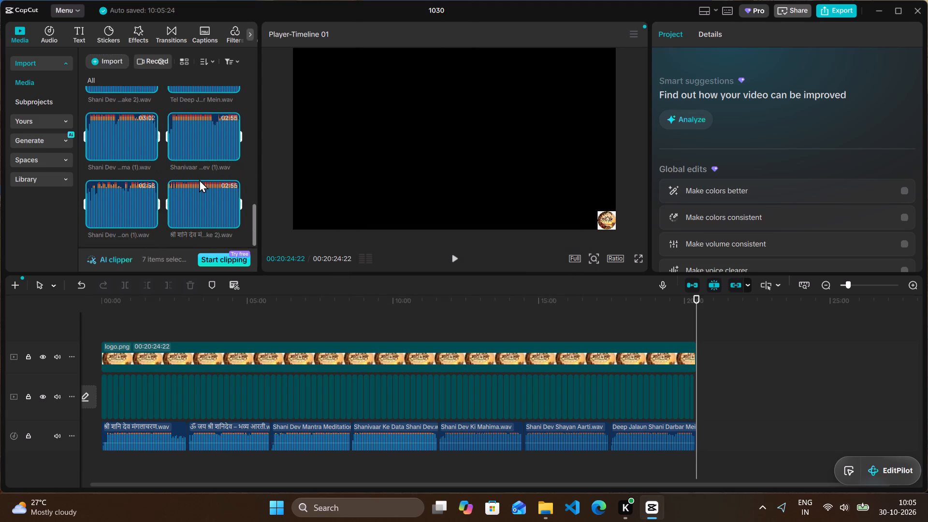
{"action": "scroll", "coordinate": [199, 179], "scroll_direction": "down", "scroll_amount": 1}
{"action": "scroll", "coordinate": [207, 218], "scroll_direction": "down", "scroll_amount": 1}
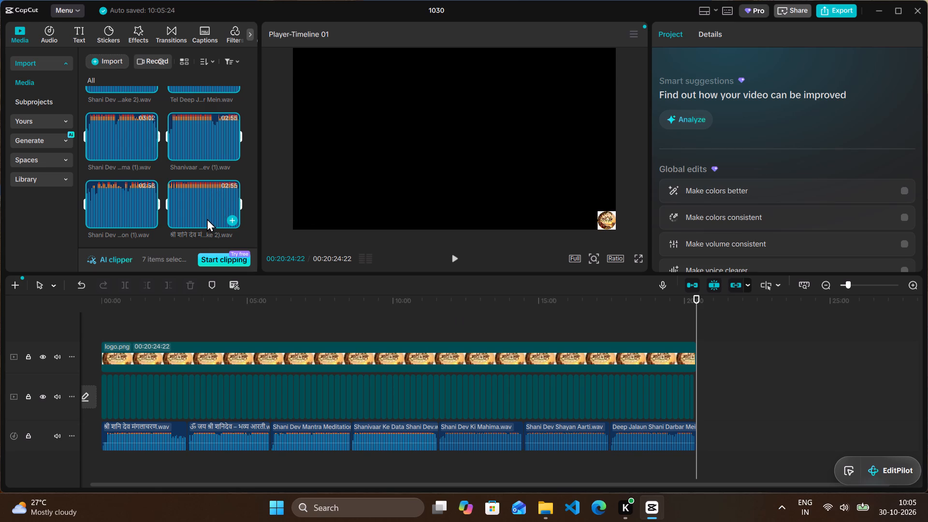
{"action": "scroll", "coordinate": [207, 218], "scroll_direction": "down", "scroll_amount": 1}
{"action": "scroll", "coordinate": [200, 234], "scroll_direction": "right", "scroll_amount": 1}
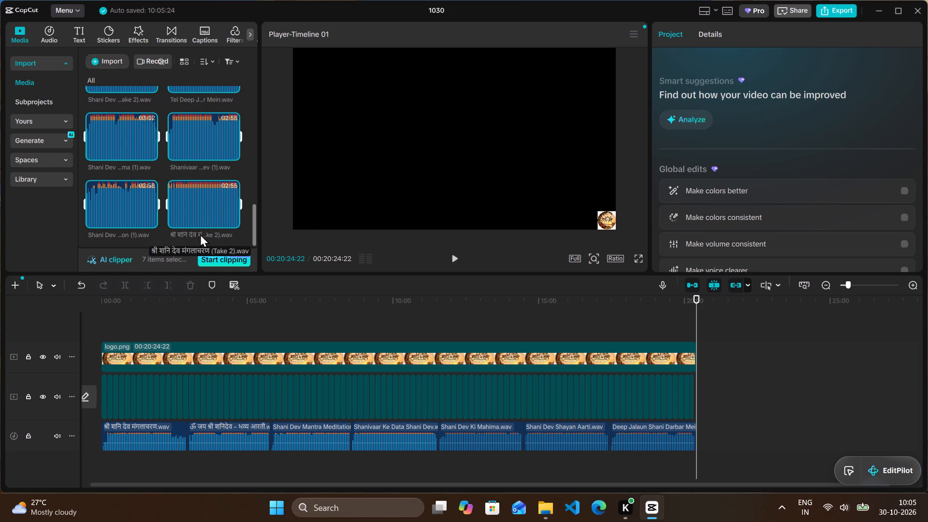
{"action": "scroll", "coordinate": [200, 234], "scroll_direction": "left", "scroll_amount": 1}
{"action": "left_click", "coordinate": [231, 220]}
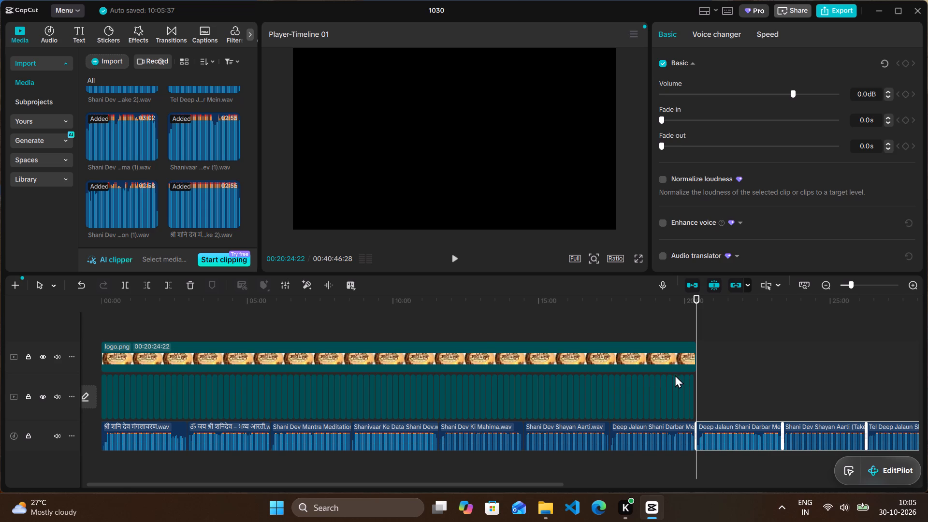
Append "Shani Dev Mantra Meditation (1).wav" and "Shanivaar Ke Data Shani Dev (1).wav" again, in that order, at the audio track's end.
{"action": "scroll", "coordinate": [793, 384], "scroll_direction": "left", "scroll_amount": 4}
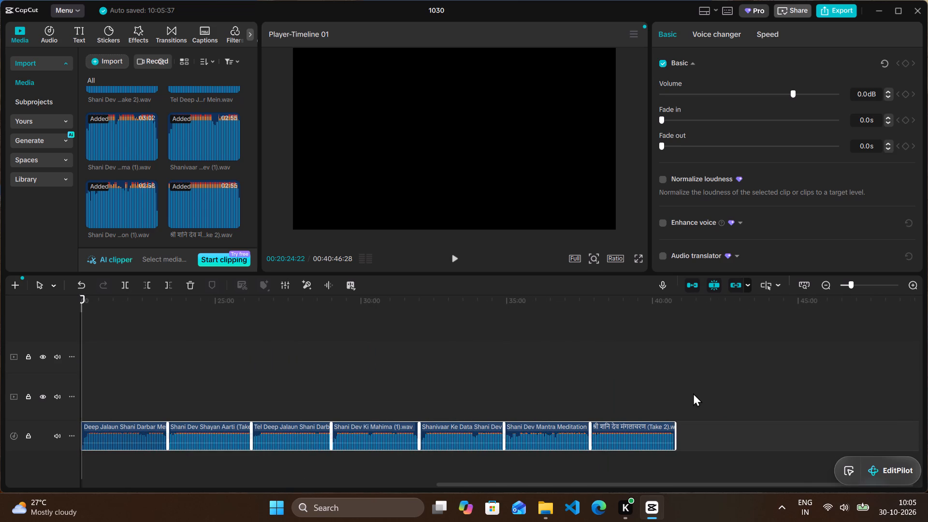
{"action": "left_click", "coordinate": [682, 397]}
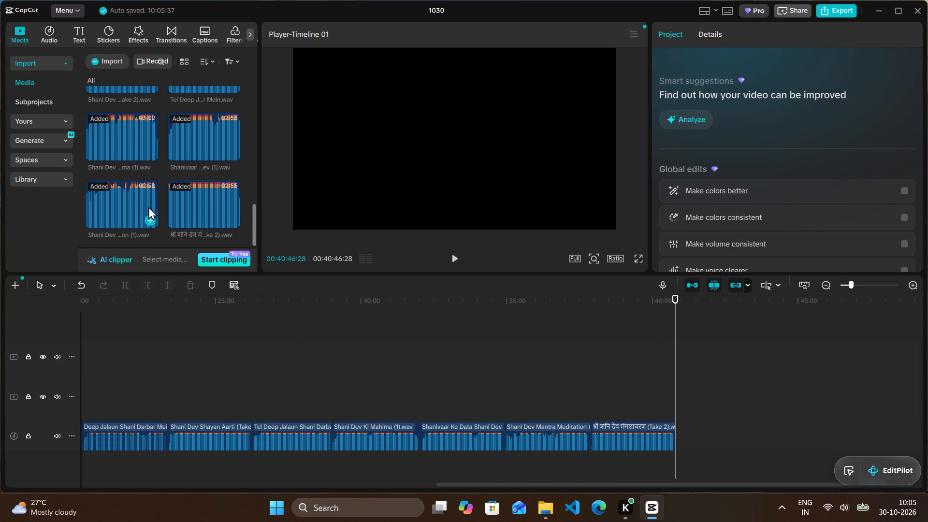
{"action": "left_click", "coordinate": [150, 222]}
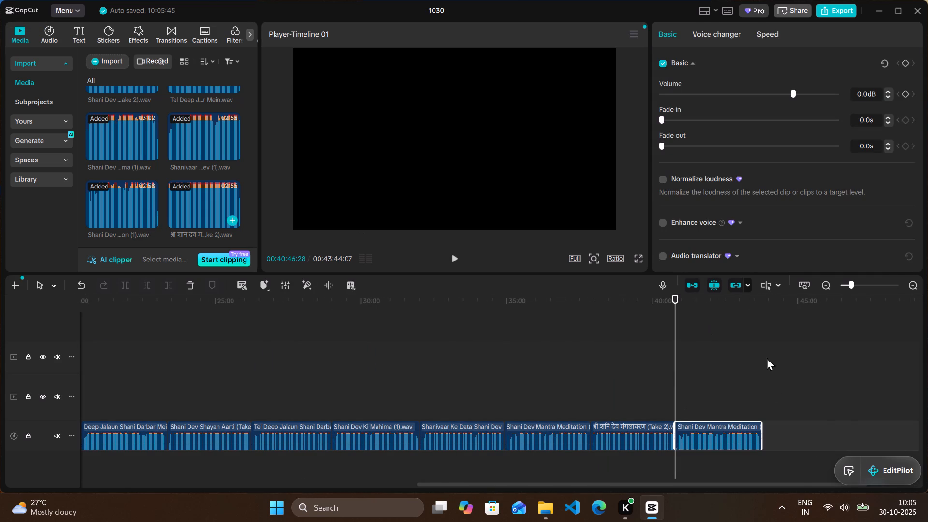
{"action": "scroll", "coordinate": [831, 408], "scroll_direction": "left", "scroll_amount": 1}
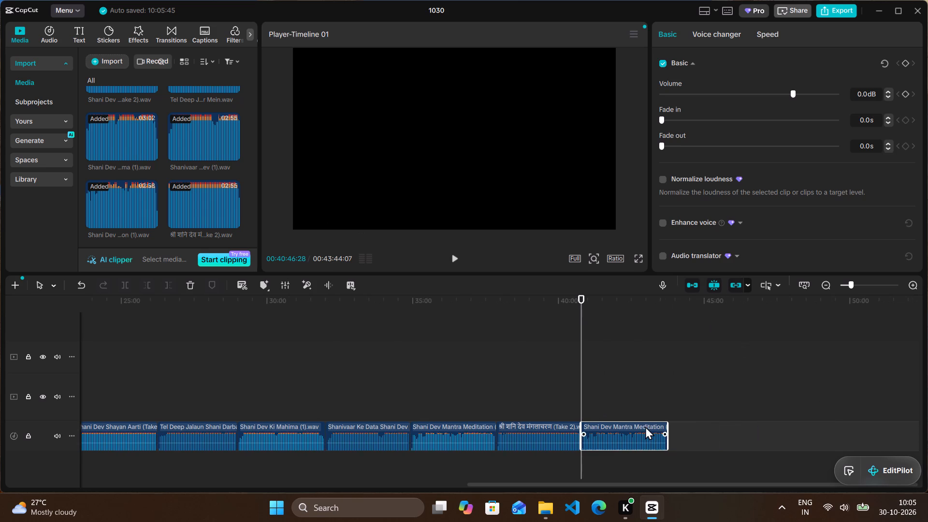
{"action": "left_click", "coordinate": [669, 408]}
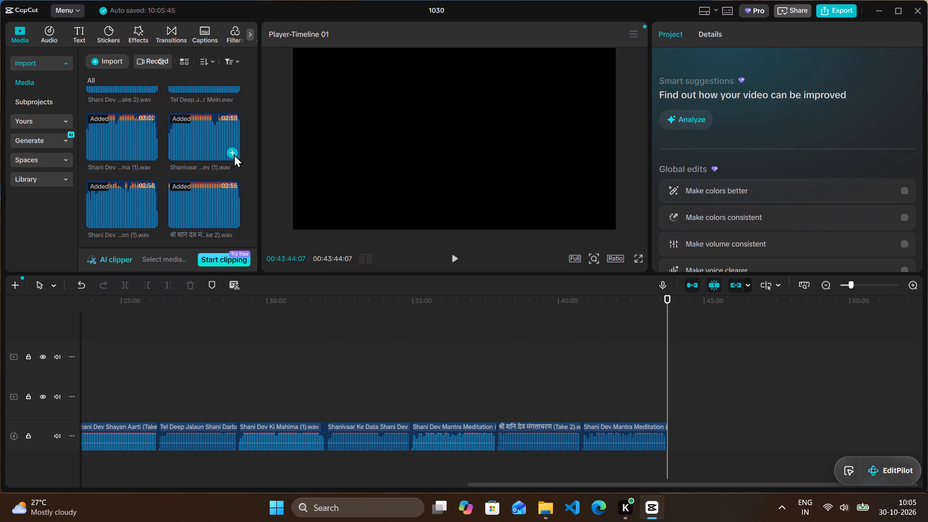
{"action": "left_click", "coordinate": [230, 153]}
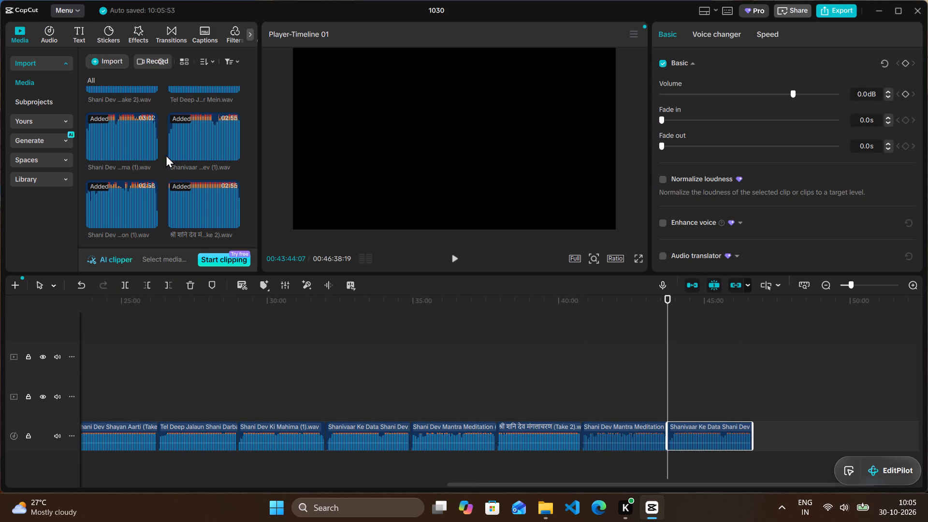
Append "Shani Dev Ki Mahima (1).wav" and "Tel Deep Jalaun Shani Darbar Mein.wav" again, in that order, at the audio track's end.
{"action": "left_click", "coordinate": [753, 392]}
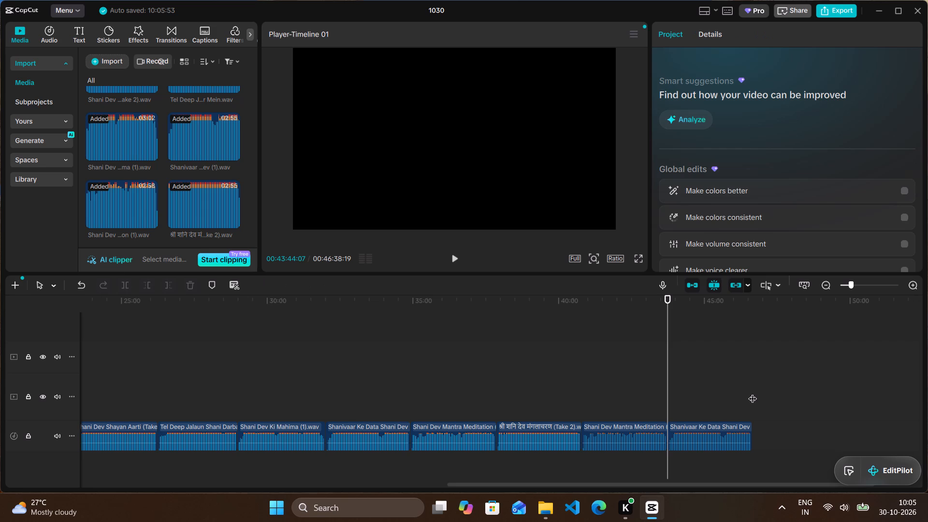
{"action": "left_click", "coordinate": [149, 151]}
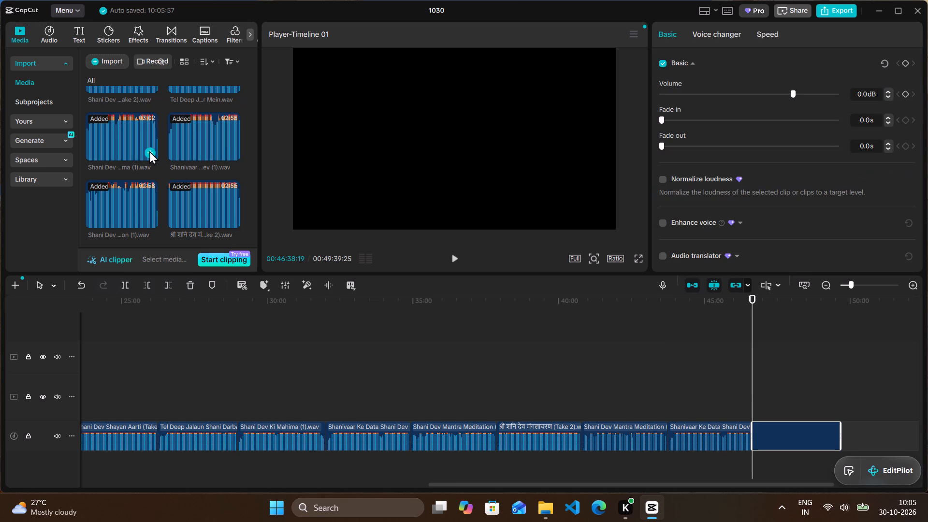
{"action": "scroll", "coordinate": [149, 151], "scroll_direction": "up", "scroll_amount": 1}
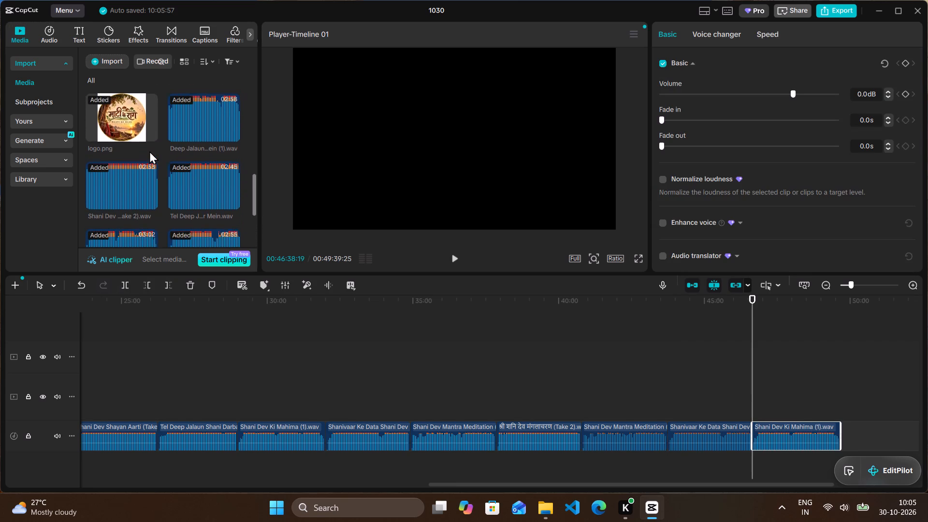
{"action": "scroll", "coordinate": [149, 151], "scroll_direction": "up", "scroll_amount": 1}
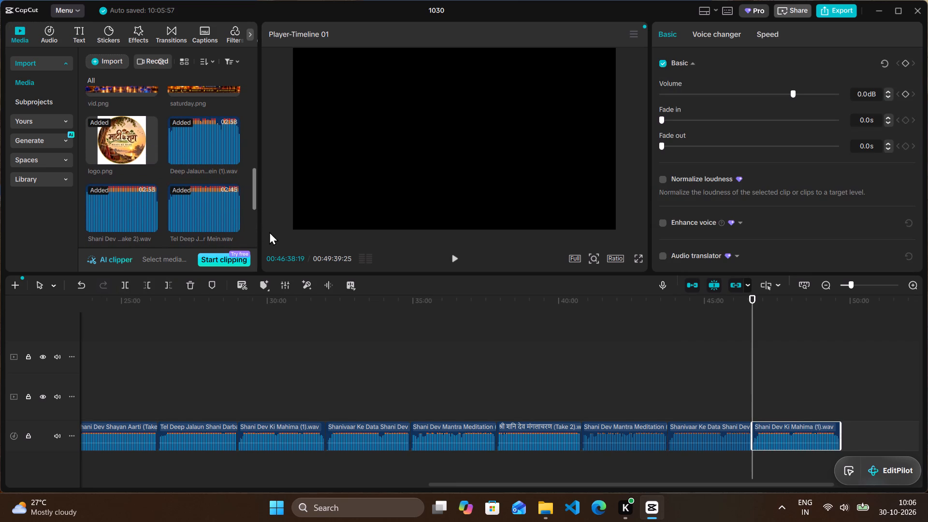
{"action": "left_click", "coordinate": [837, 381]}
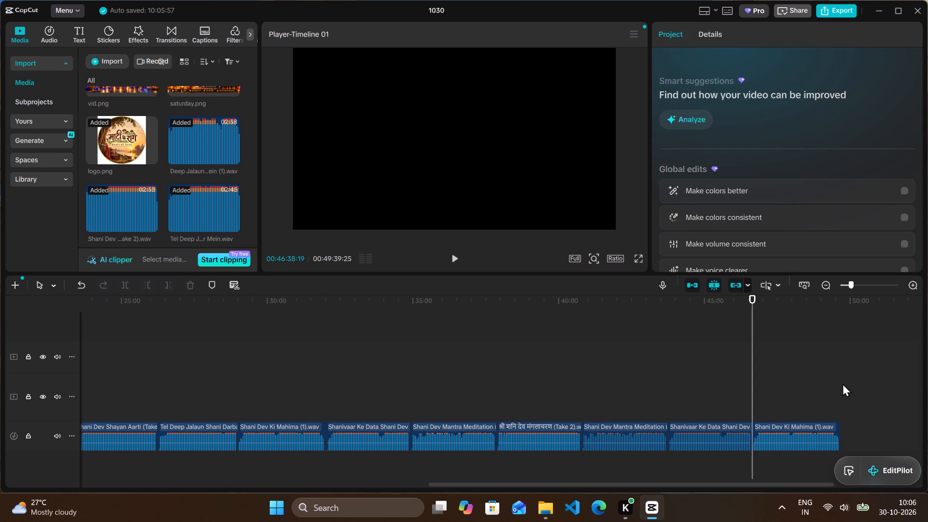
{"action": "left_click", "coordinate": [836, 383]}
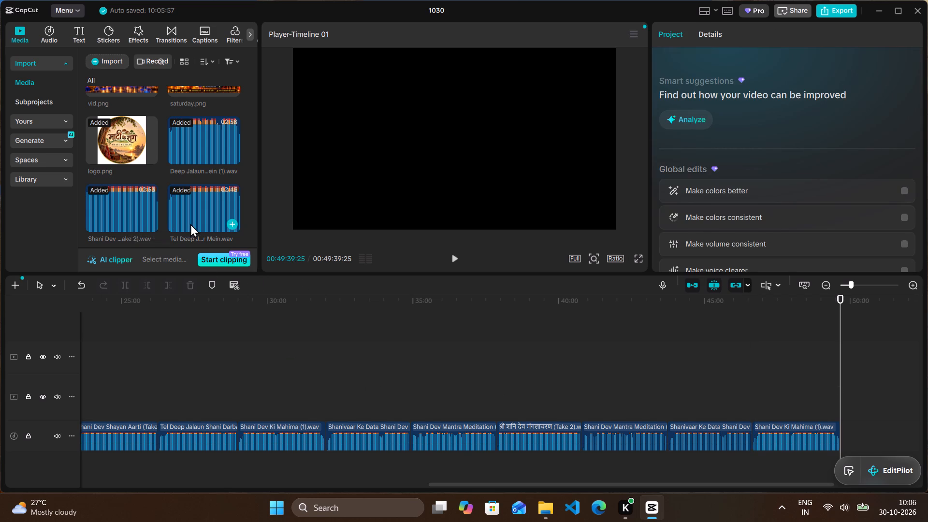
{"action": "scroll", "coordinate": [190, 224], "scroll_direction": "down", "scroll_amount": 1}
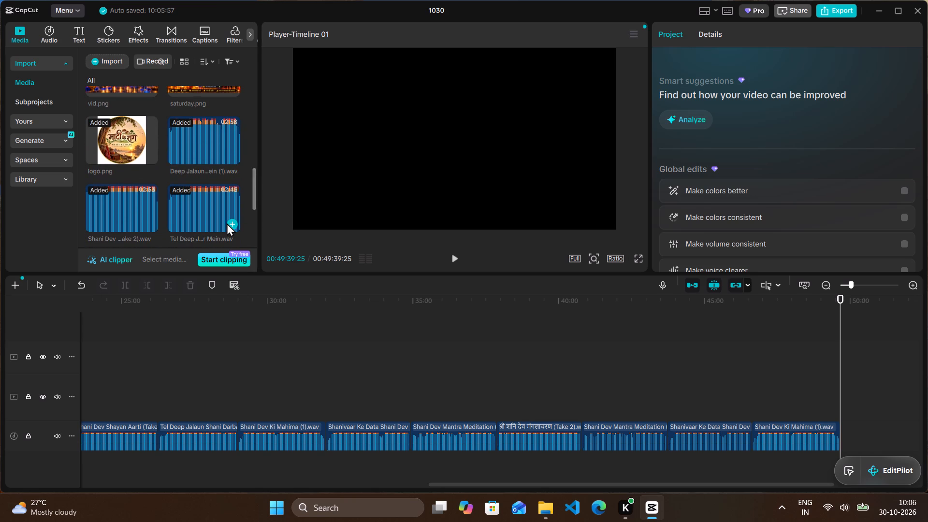
{"action": "left_click", "coordinate": [230, 224]}
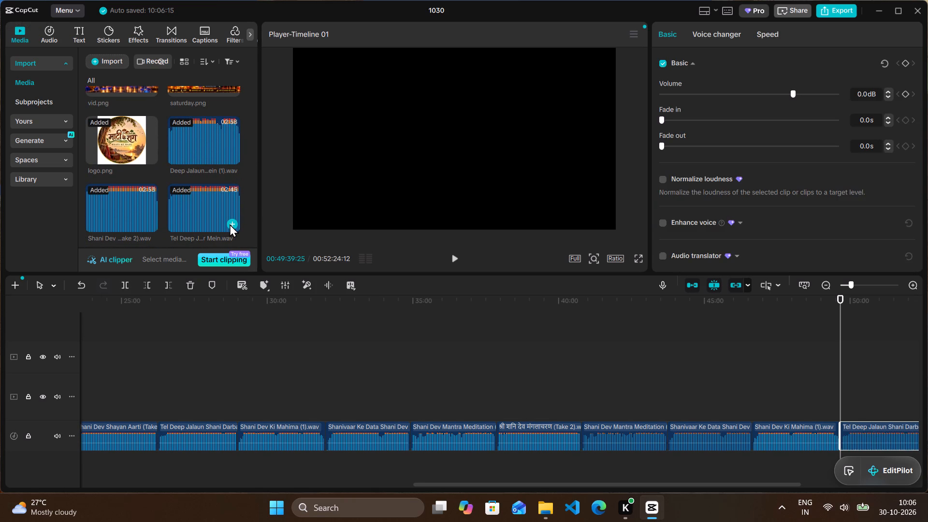
Place the playhead at the end of the last "Tel Deep Jalaun Shani Darbar Mein" clip on the audio track.
{"action": "scroll", "coordinate": [702, 356], "scroll_direction": "left", "scroll_amount": 2}
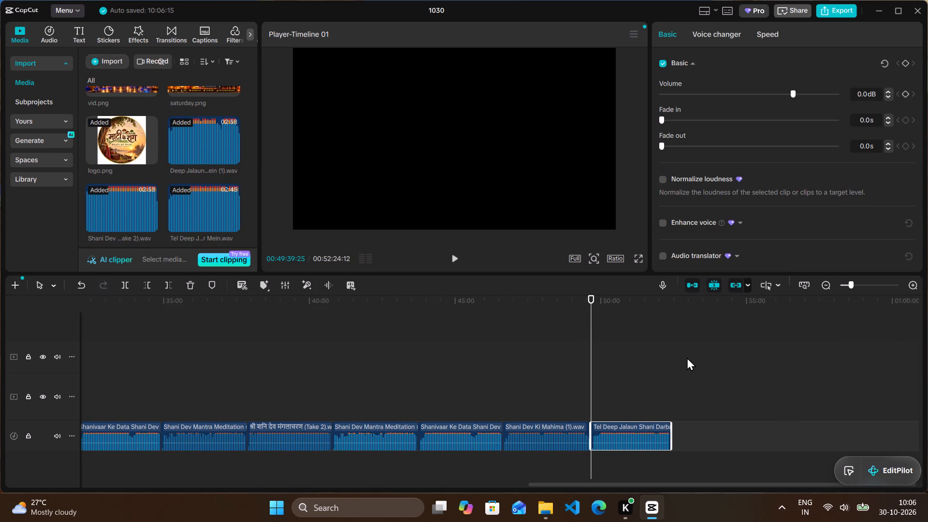
{"action": "left_click", "coordinate": [668, 363]}
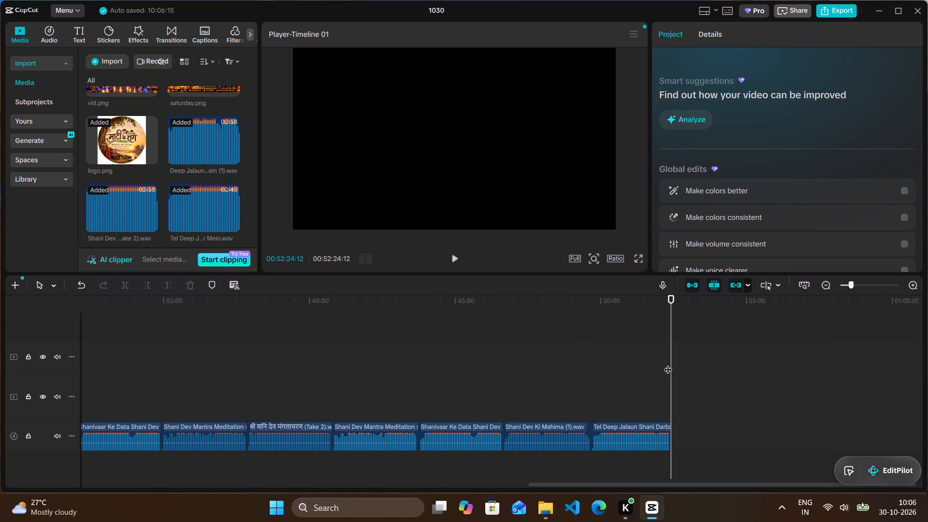